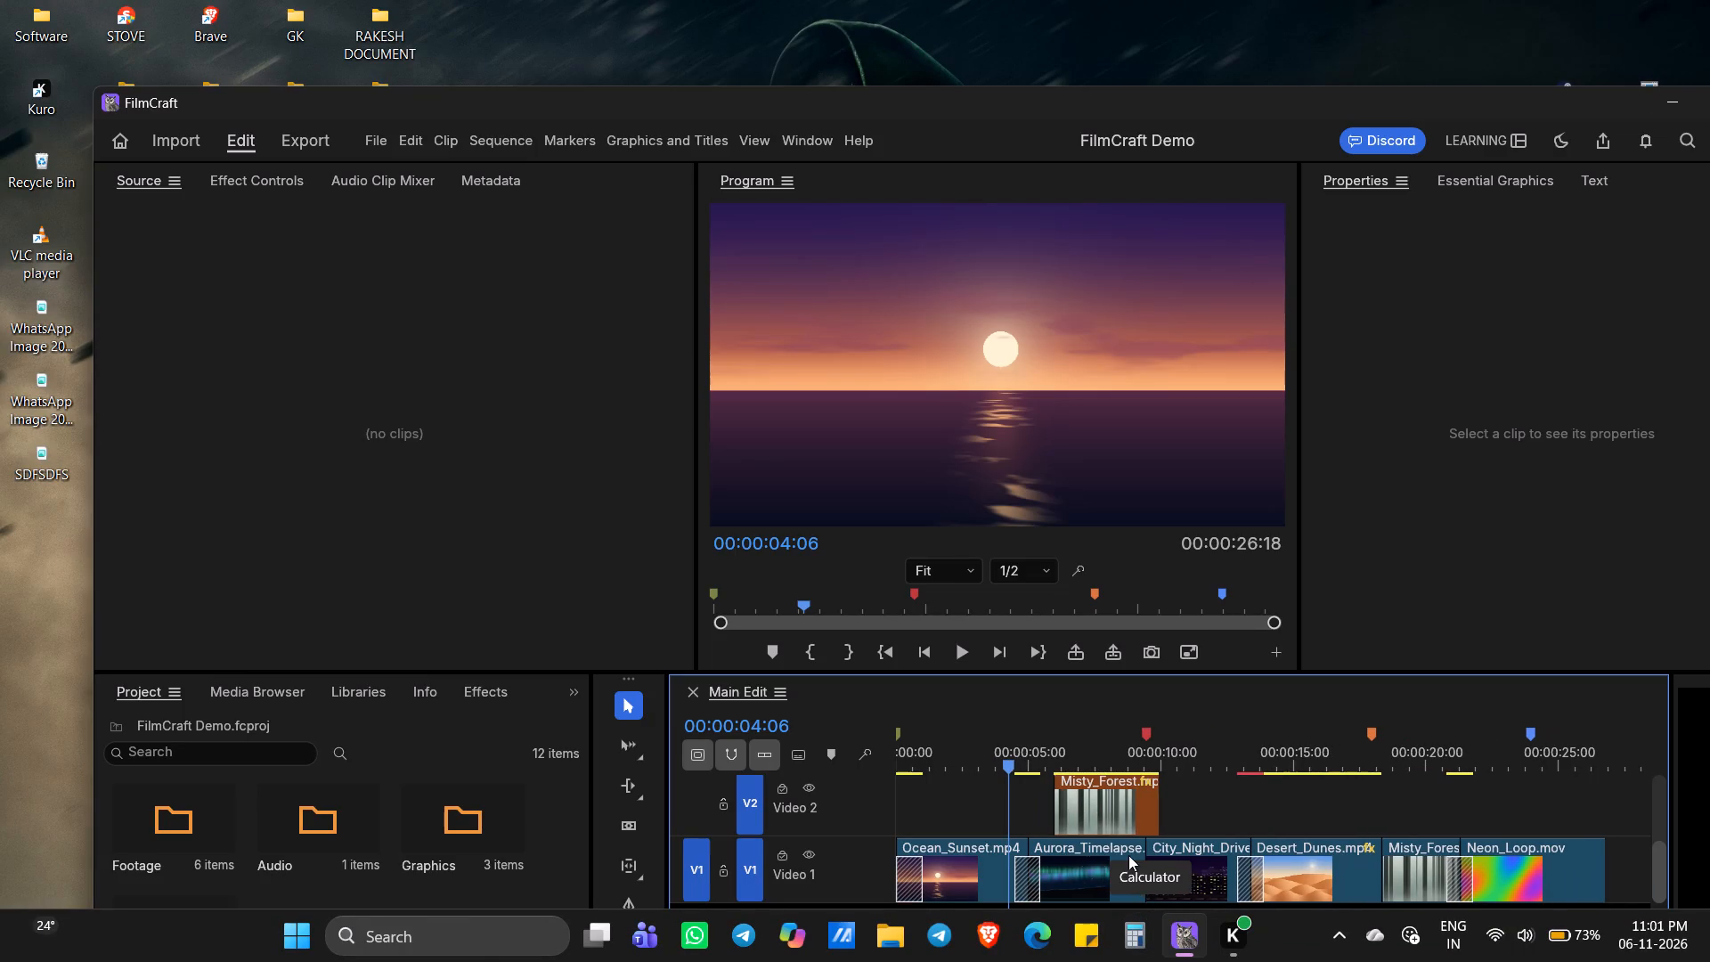
Play back the Main Edit sequence from the current playhead position to preview the edit.
scroll(1102, 523, "down", 1)
scroll(1102, 553, "up", 4)
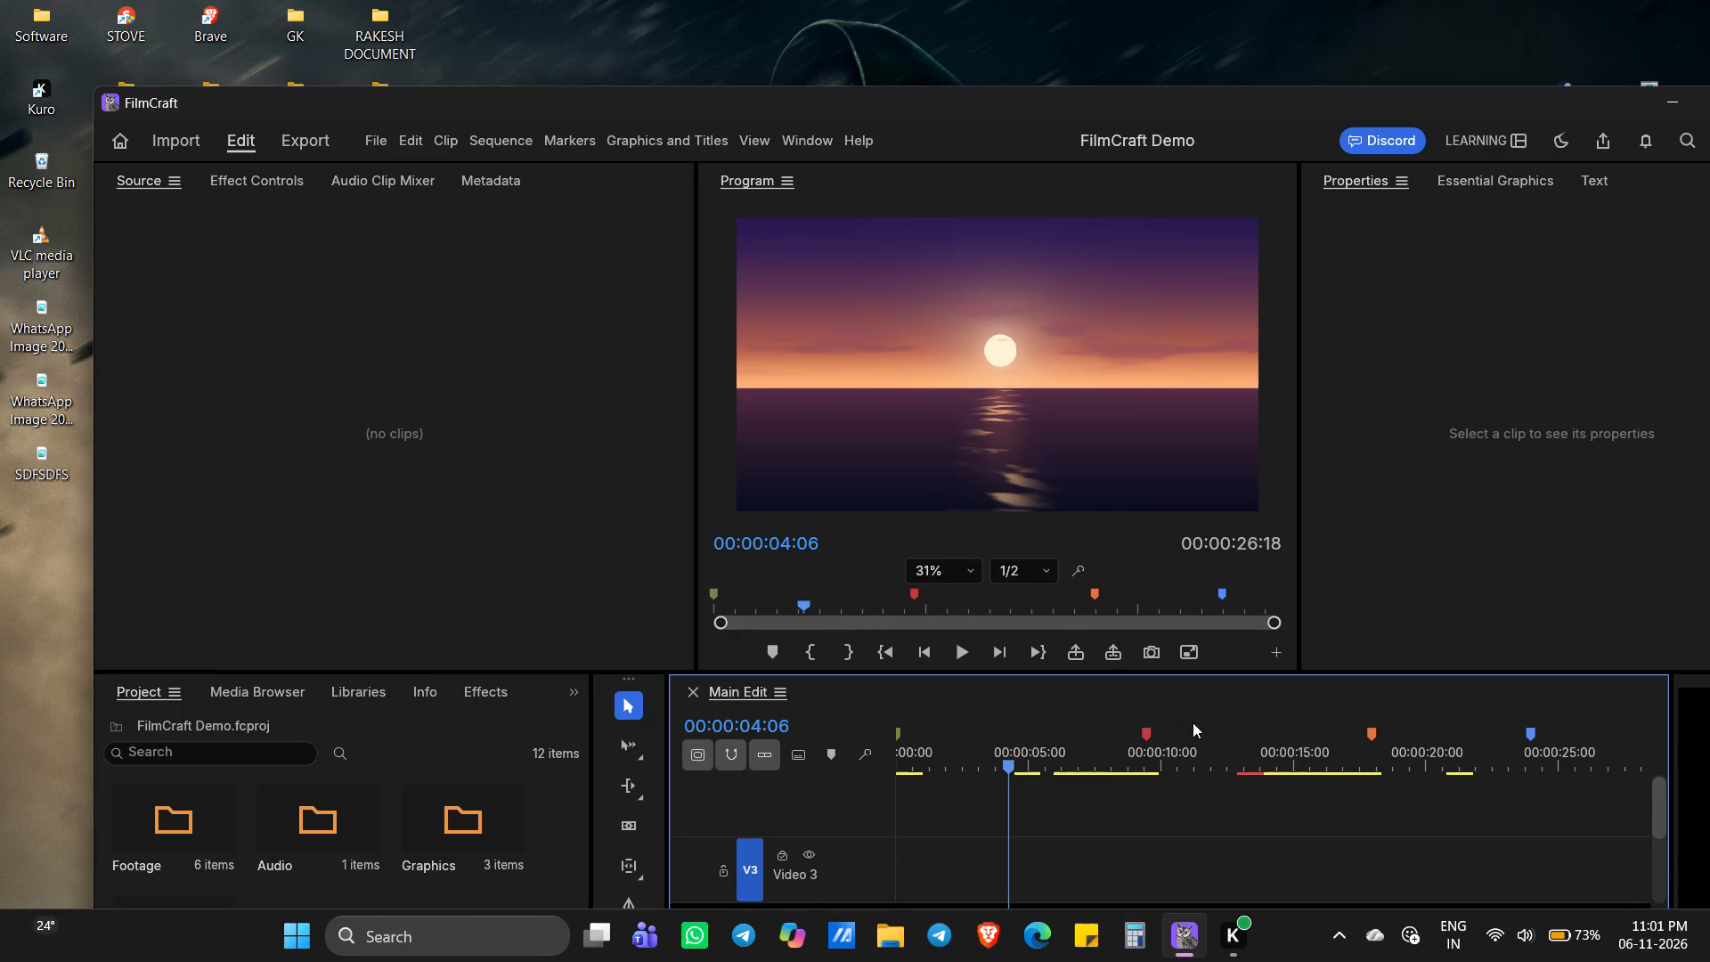
scroll(1193, 723, "down", 10)
left_click(980, 661)
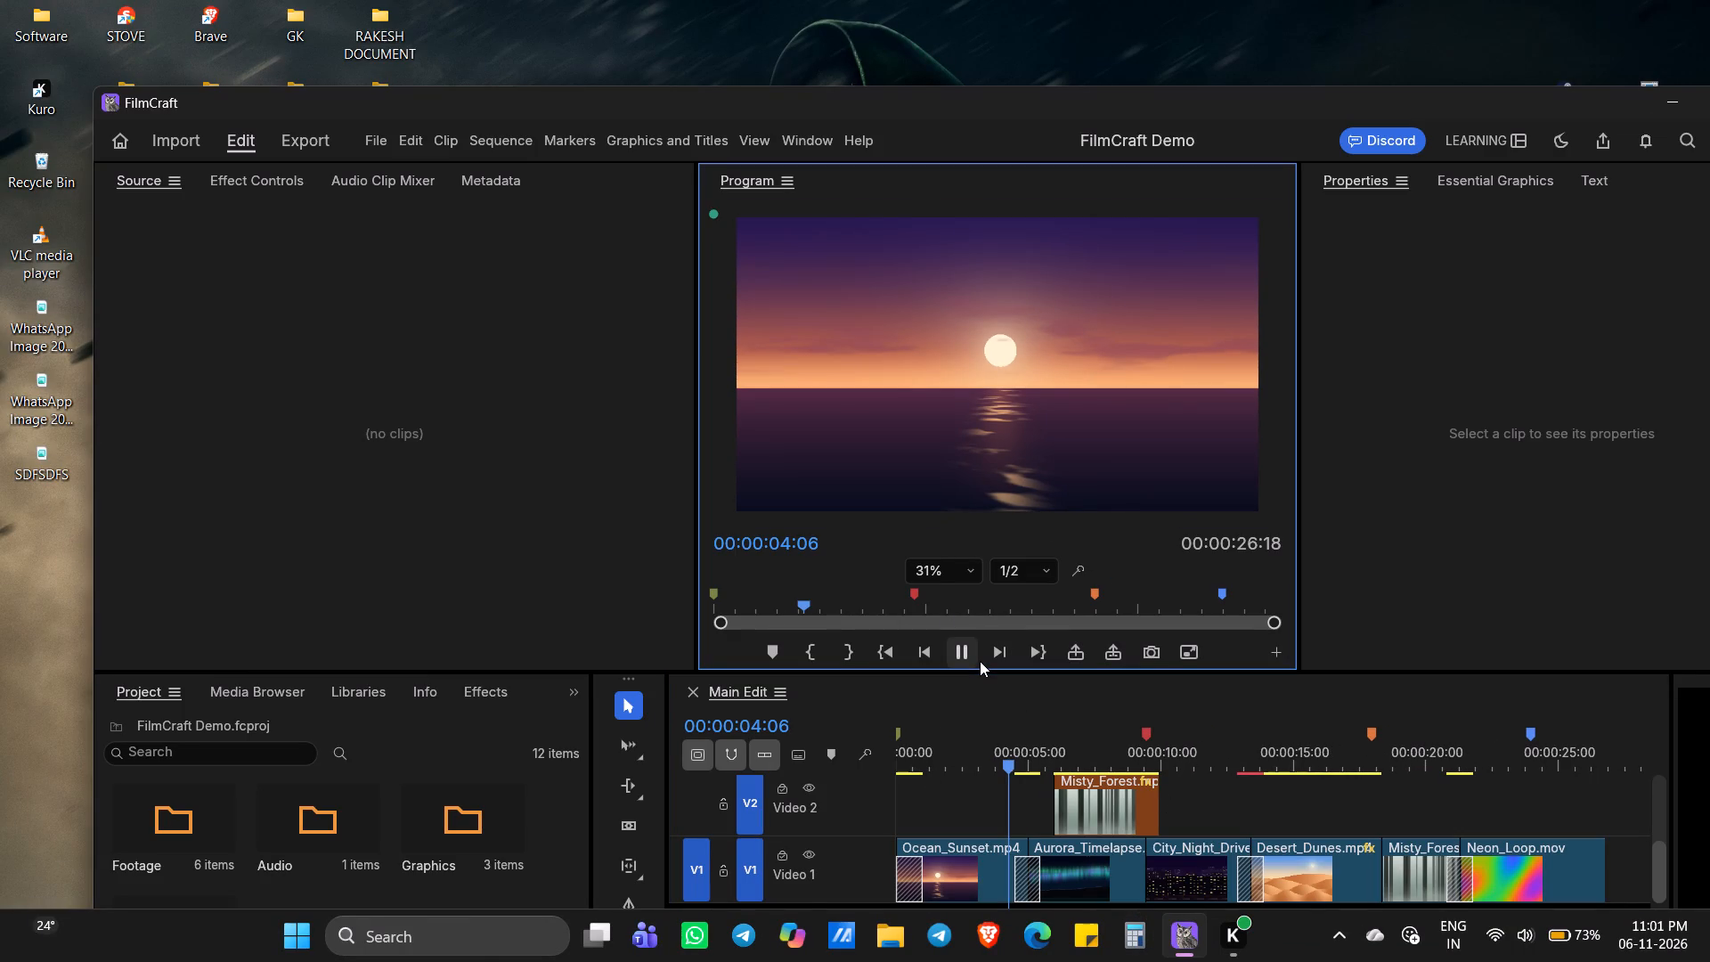
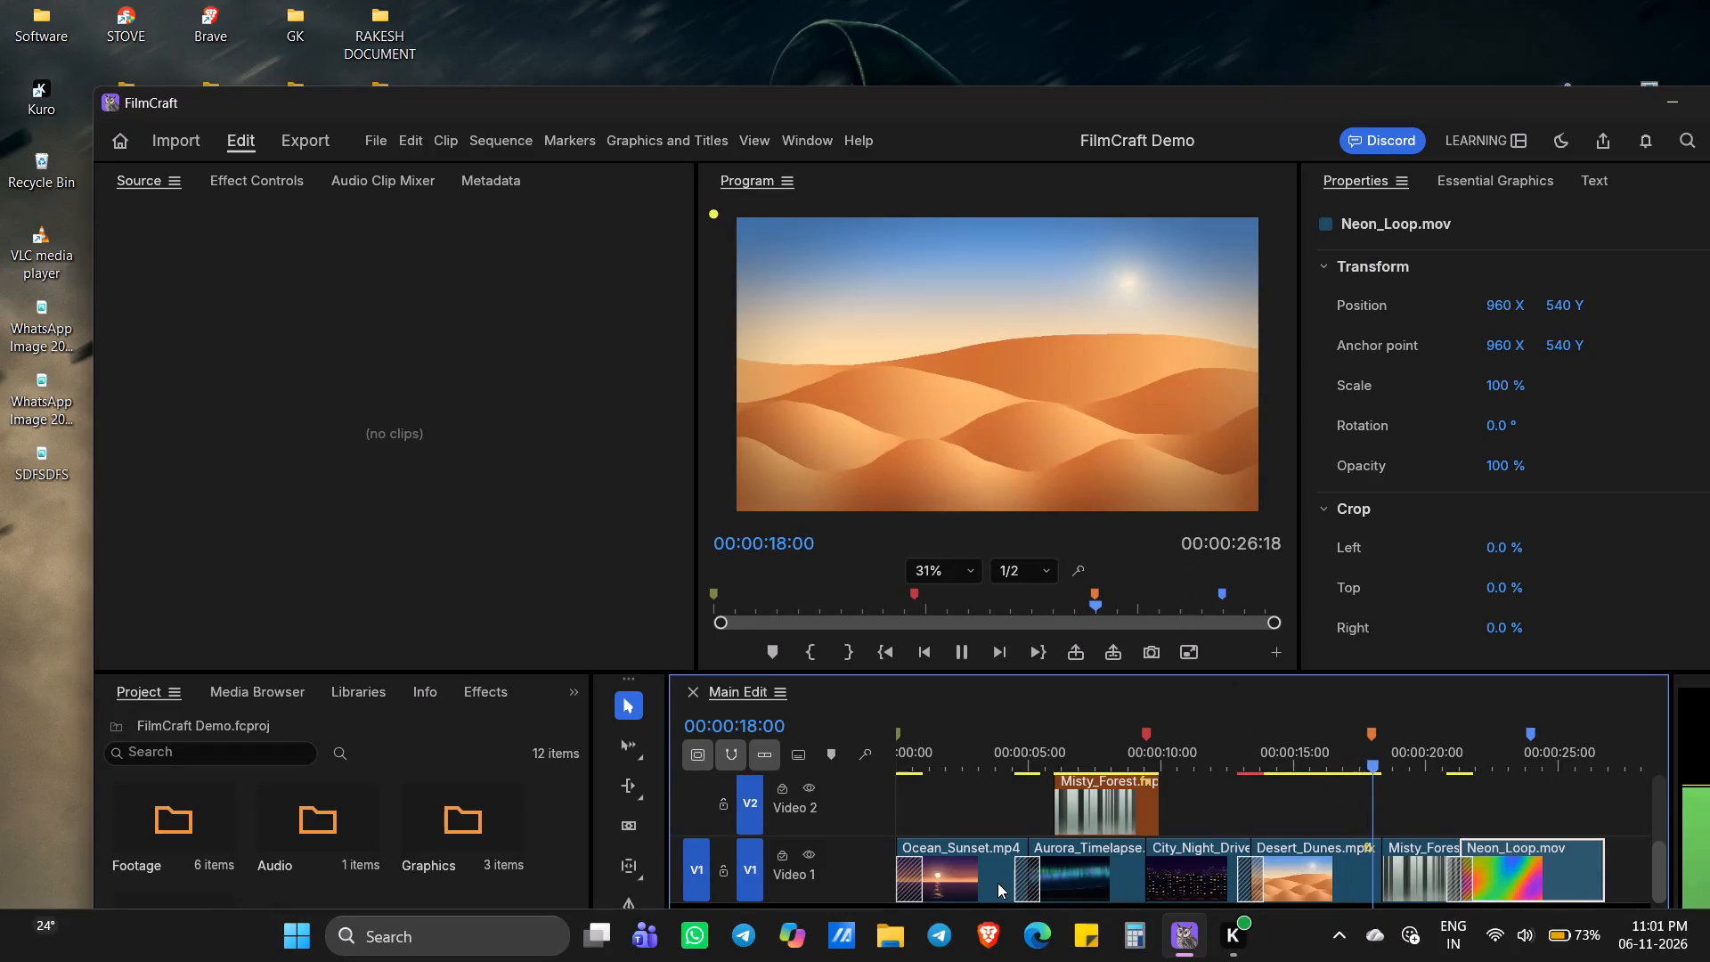
Stop playback of the Main Edit sequence by moving the playhead to 00:00:09:18.
scroll(780, 875, "down", 8)
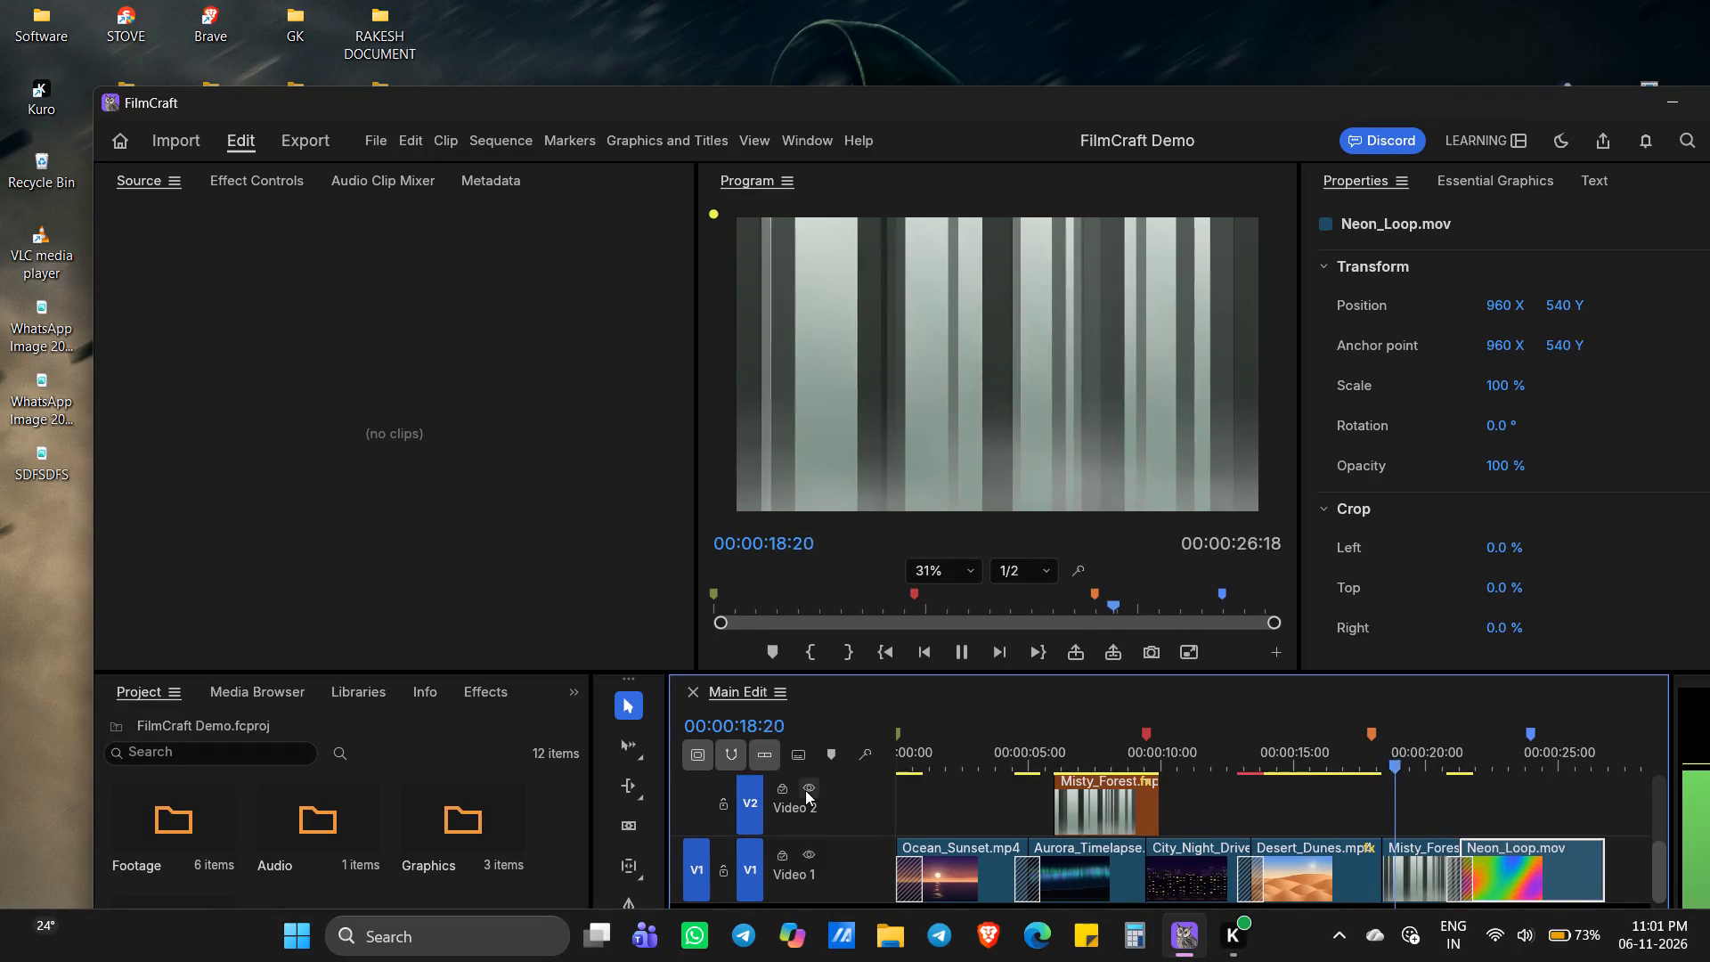
scroll(805, 790, "down", 1)
scroll(805, 790, "up", 10)
scroll(965, 703, "down", 6)
left_click(921, 592)
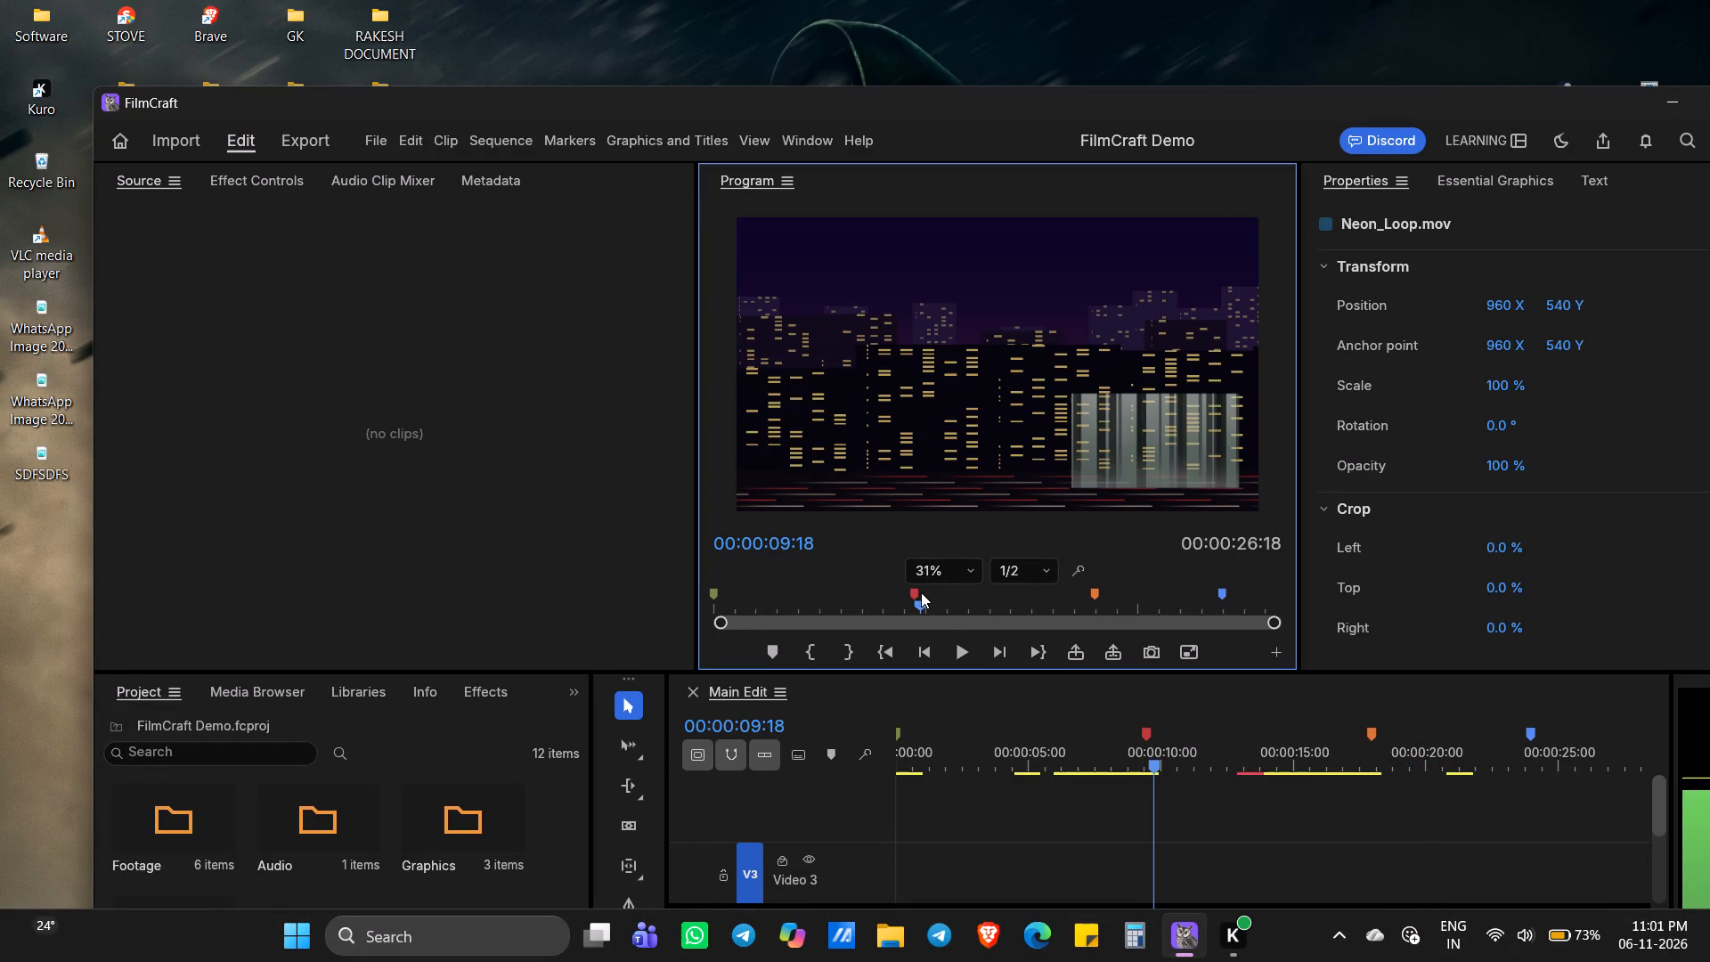
left_click(199, 141)
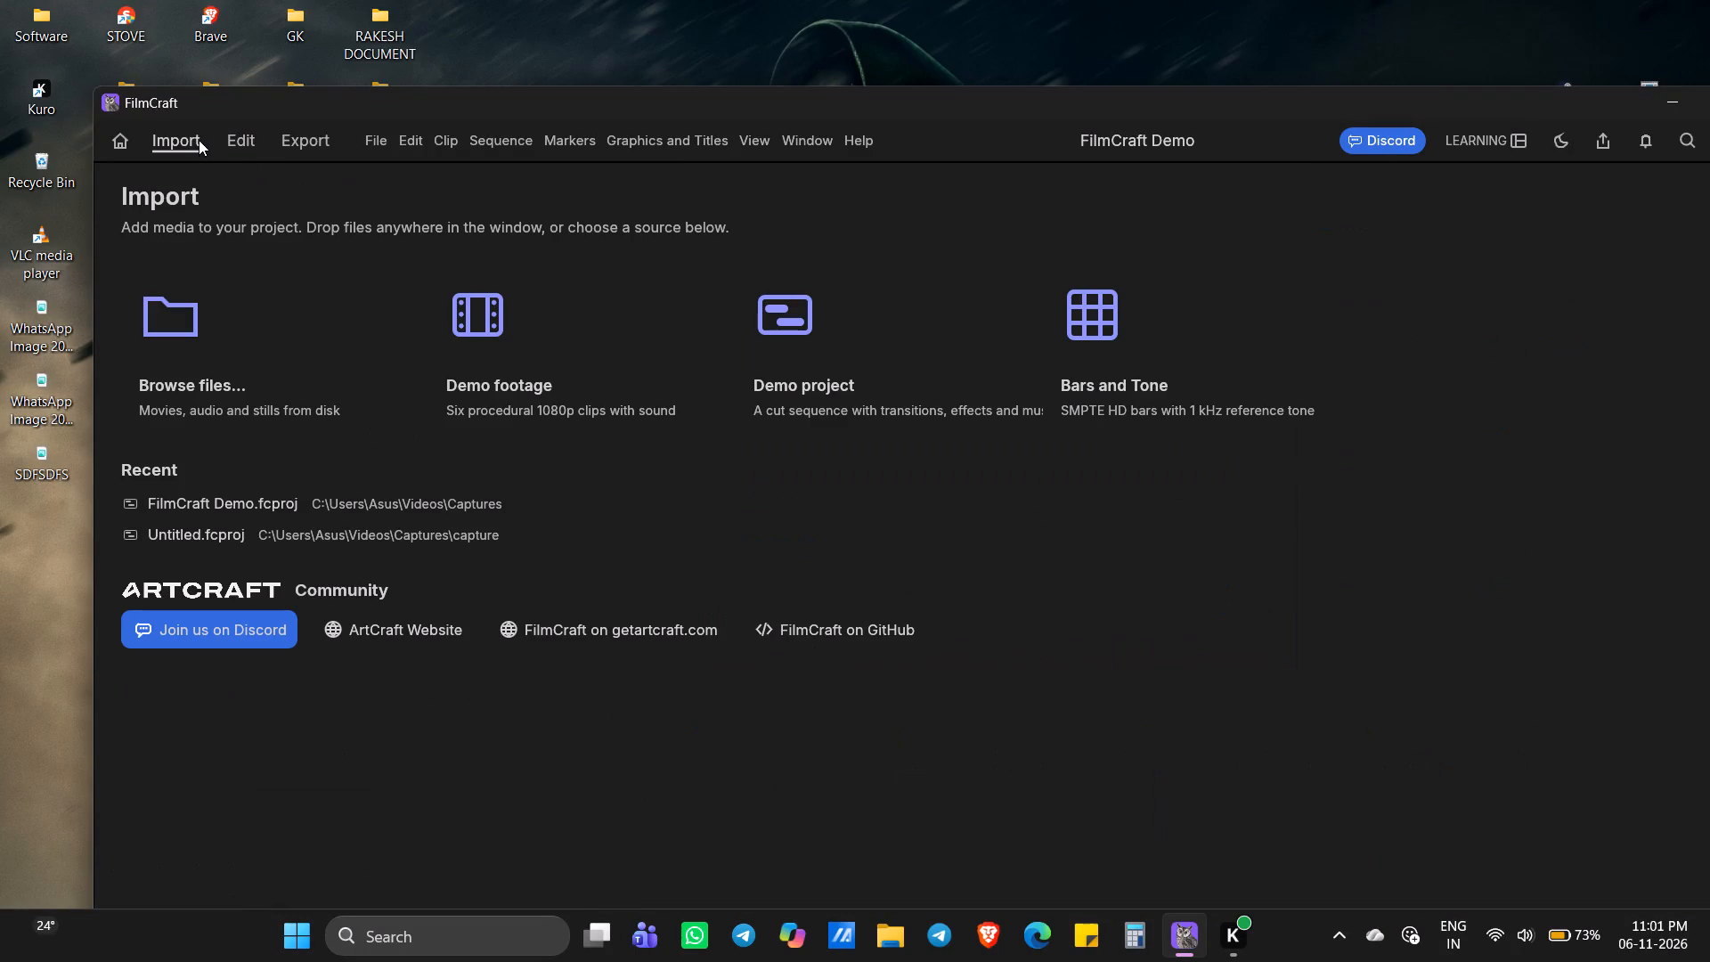
left_click(289, 355)
scroll(680, 537, "down", 11)
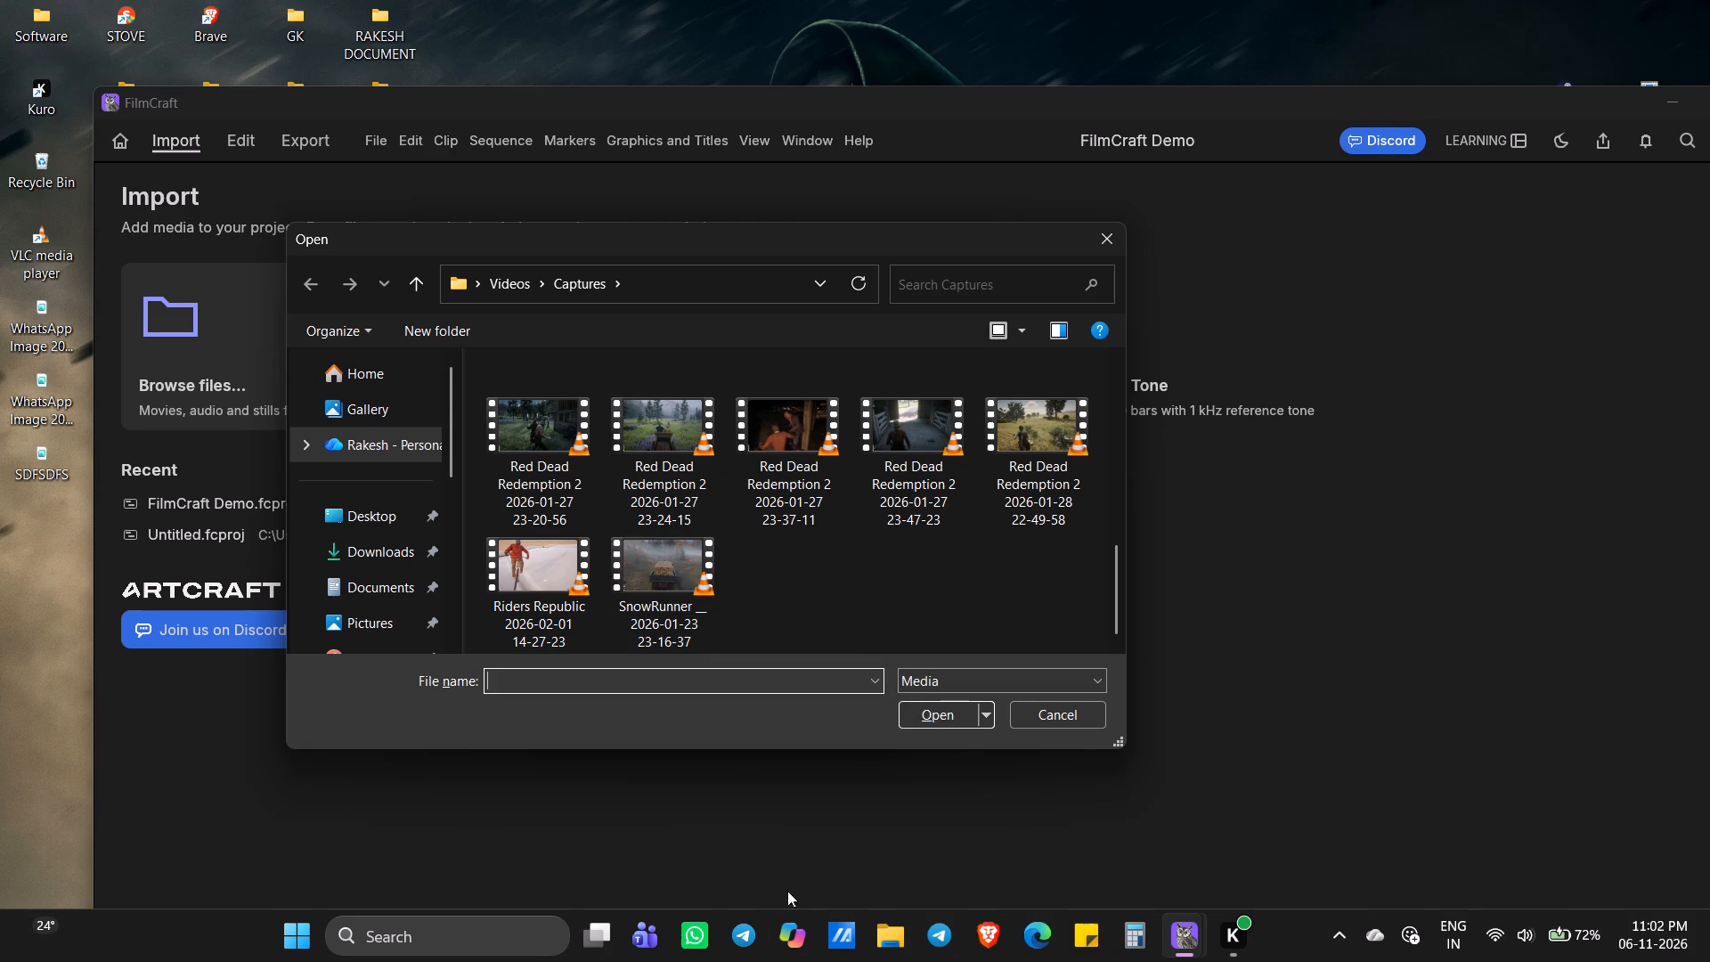
scroll(815, 597, "up", 5)
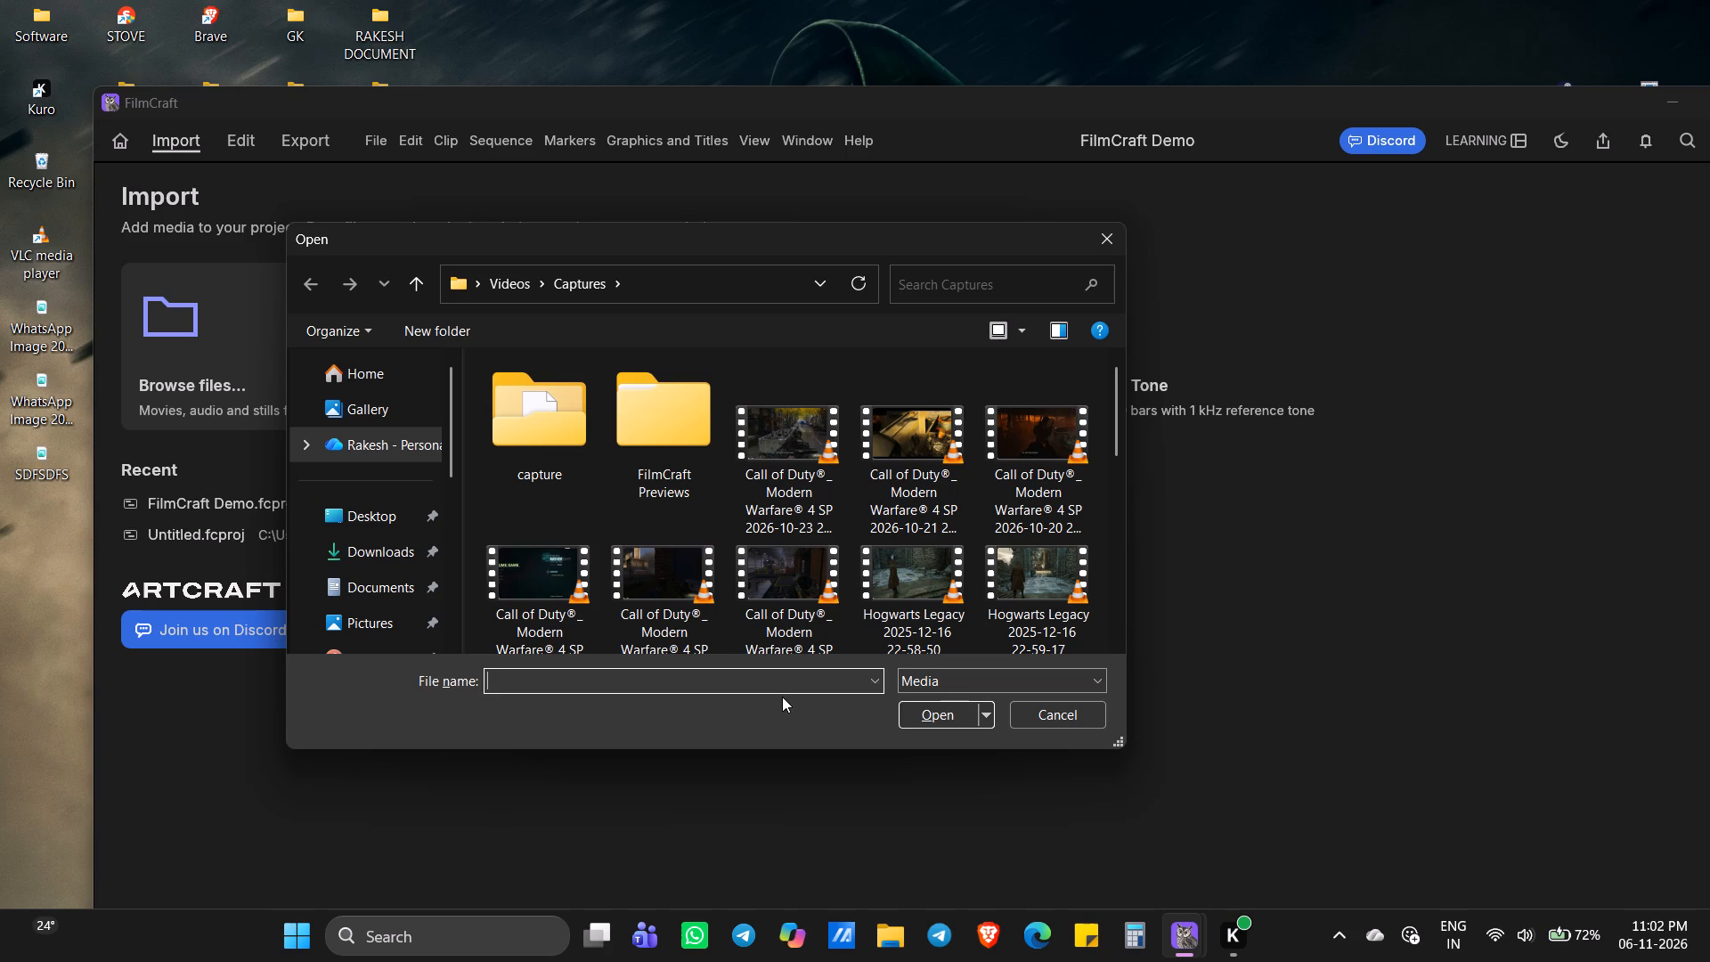
right_click(782, 697)
scroll(900, 563, "down", 1)
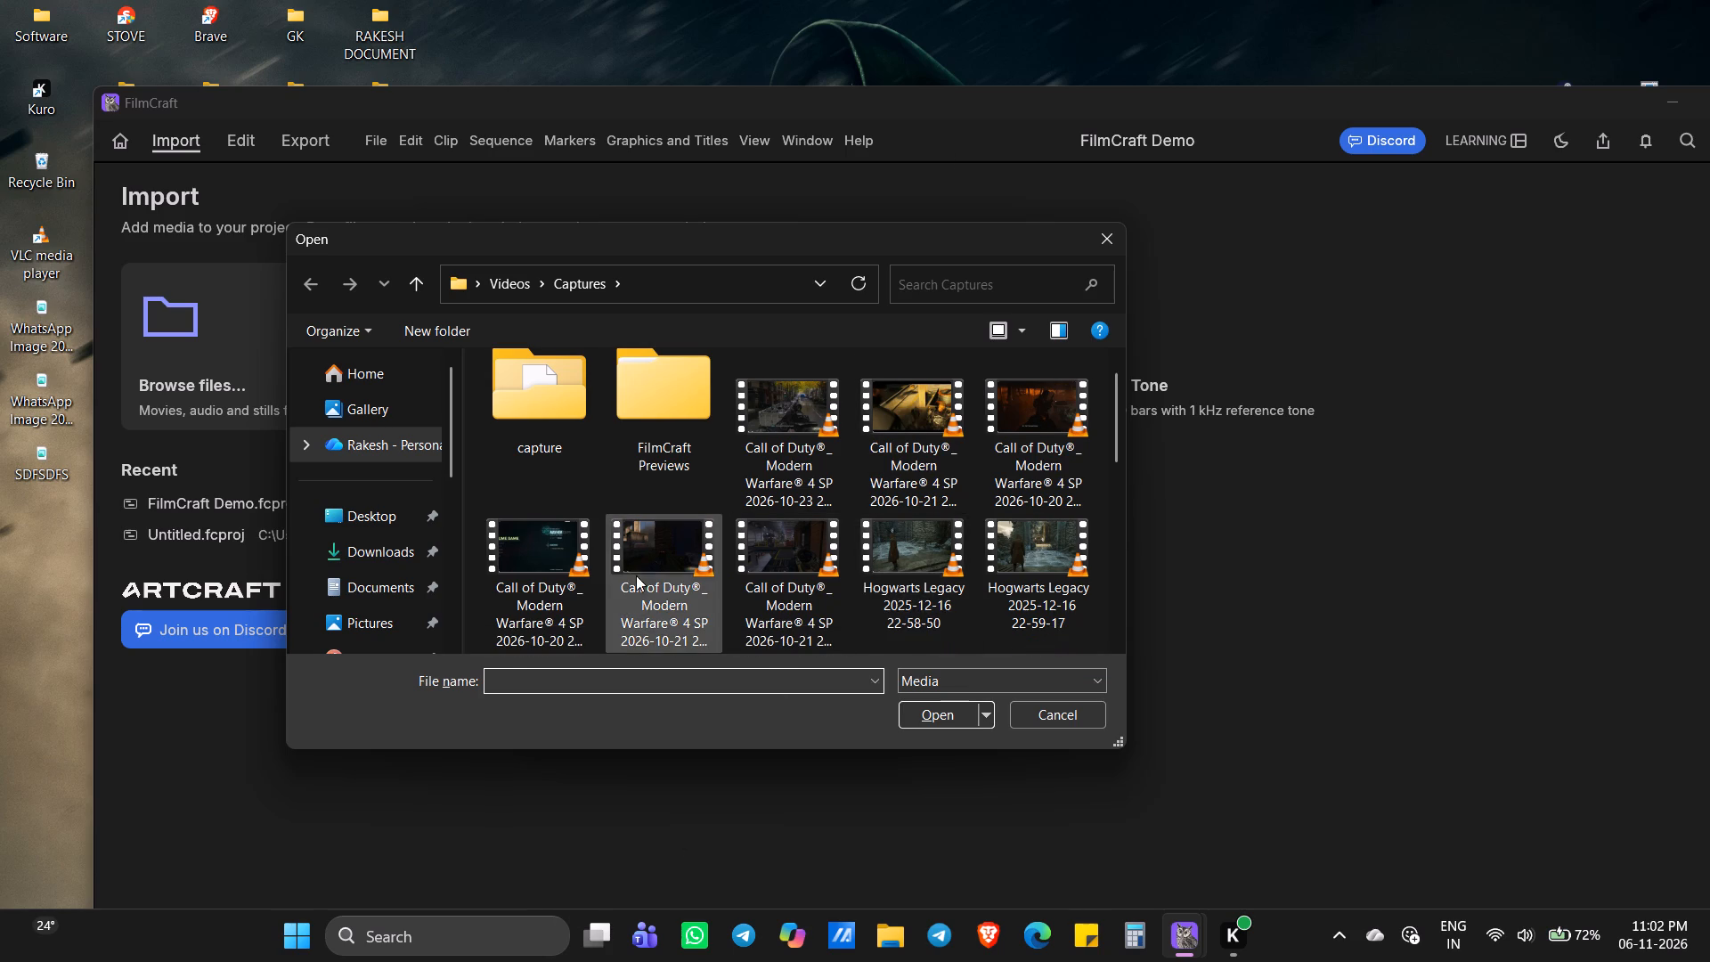
scroll(641, 558, "up", 2)
scroll(677, 564, "down", 6)
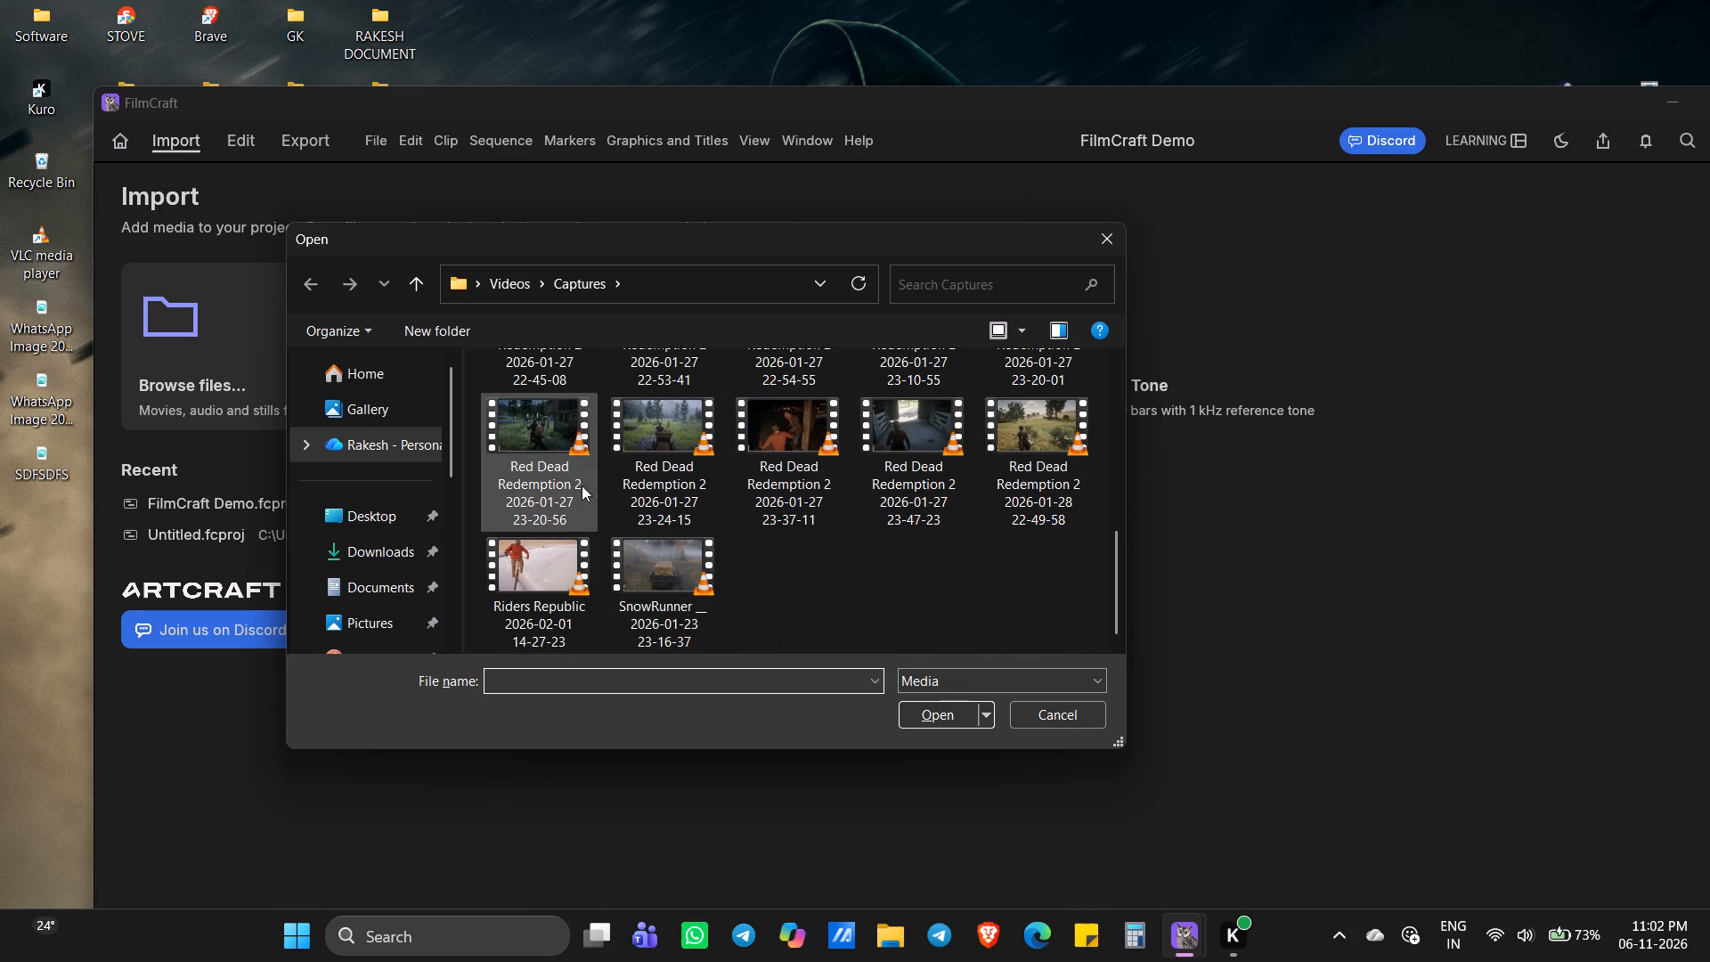
left_click(582, 485)
scroll(749, 513, "up", 1)
left_click(1063, 577)
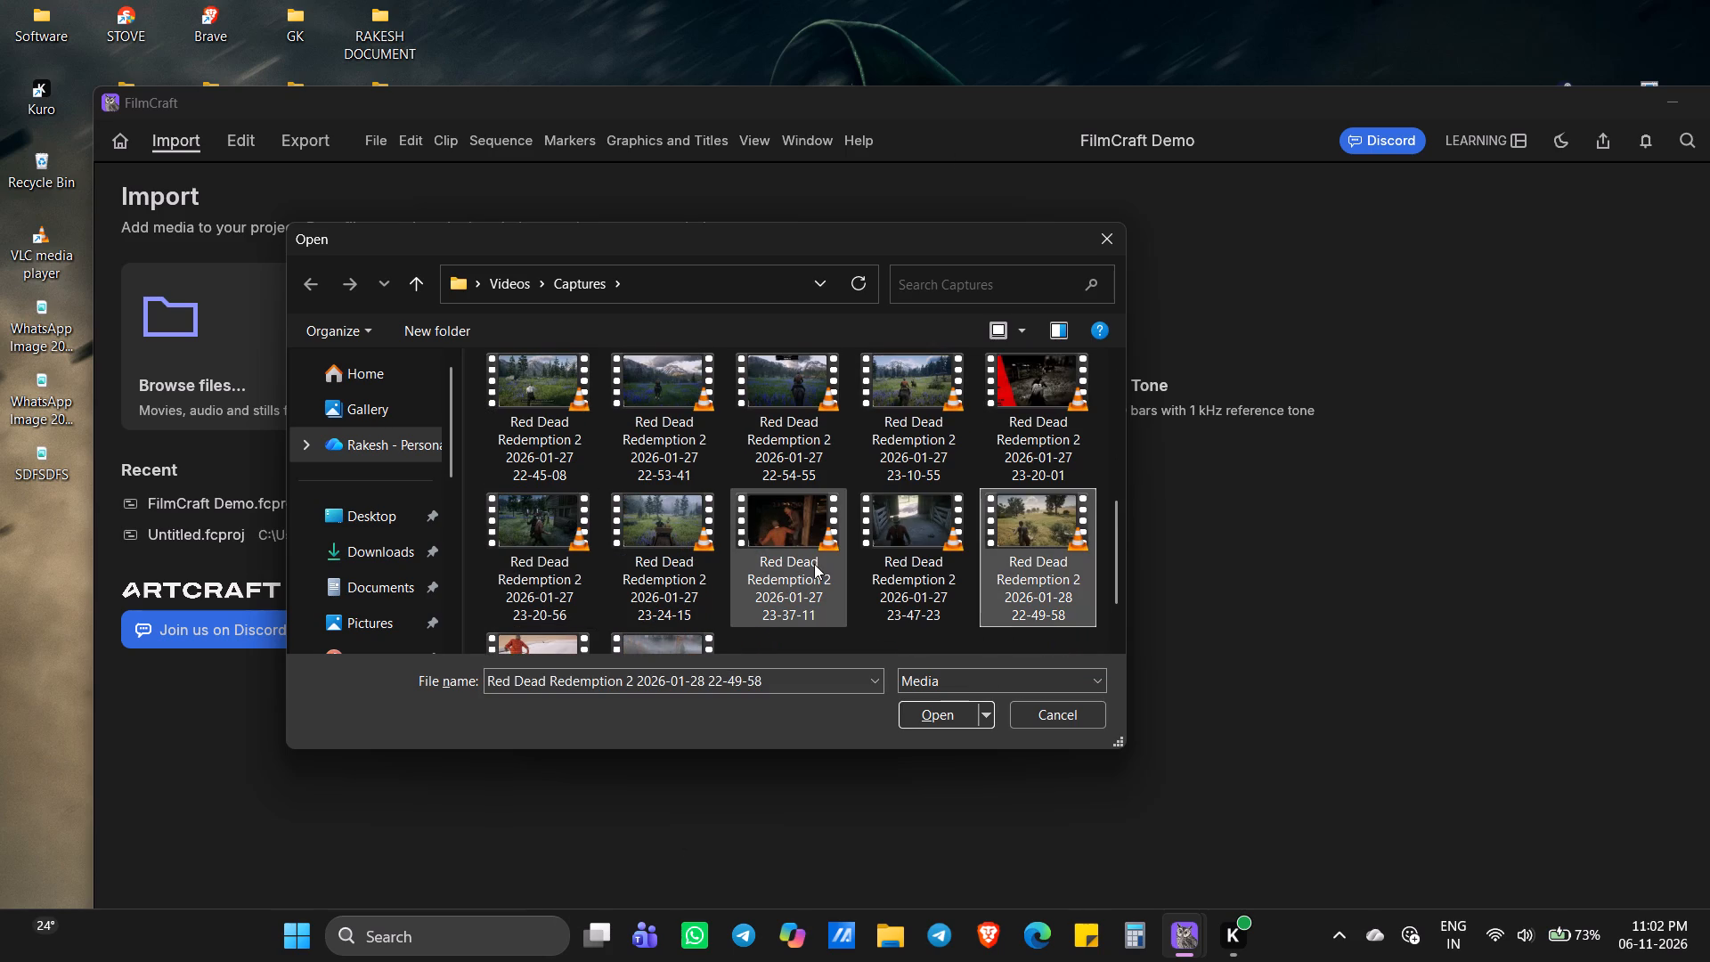
left_click(814, 563)
left_click(940, 713)
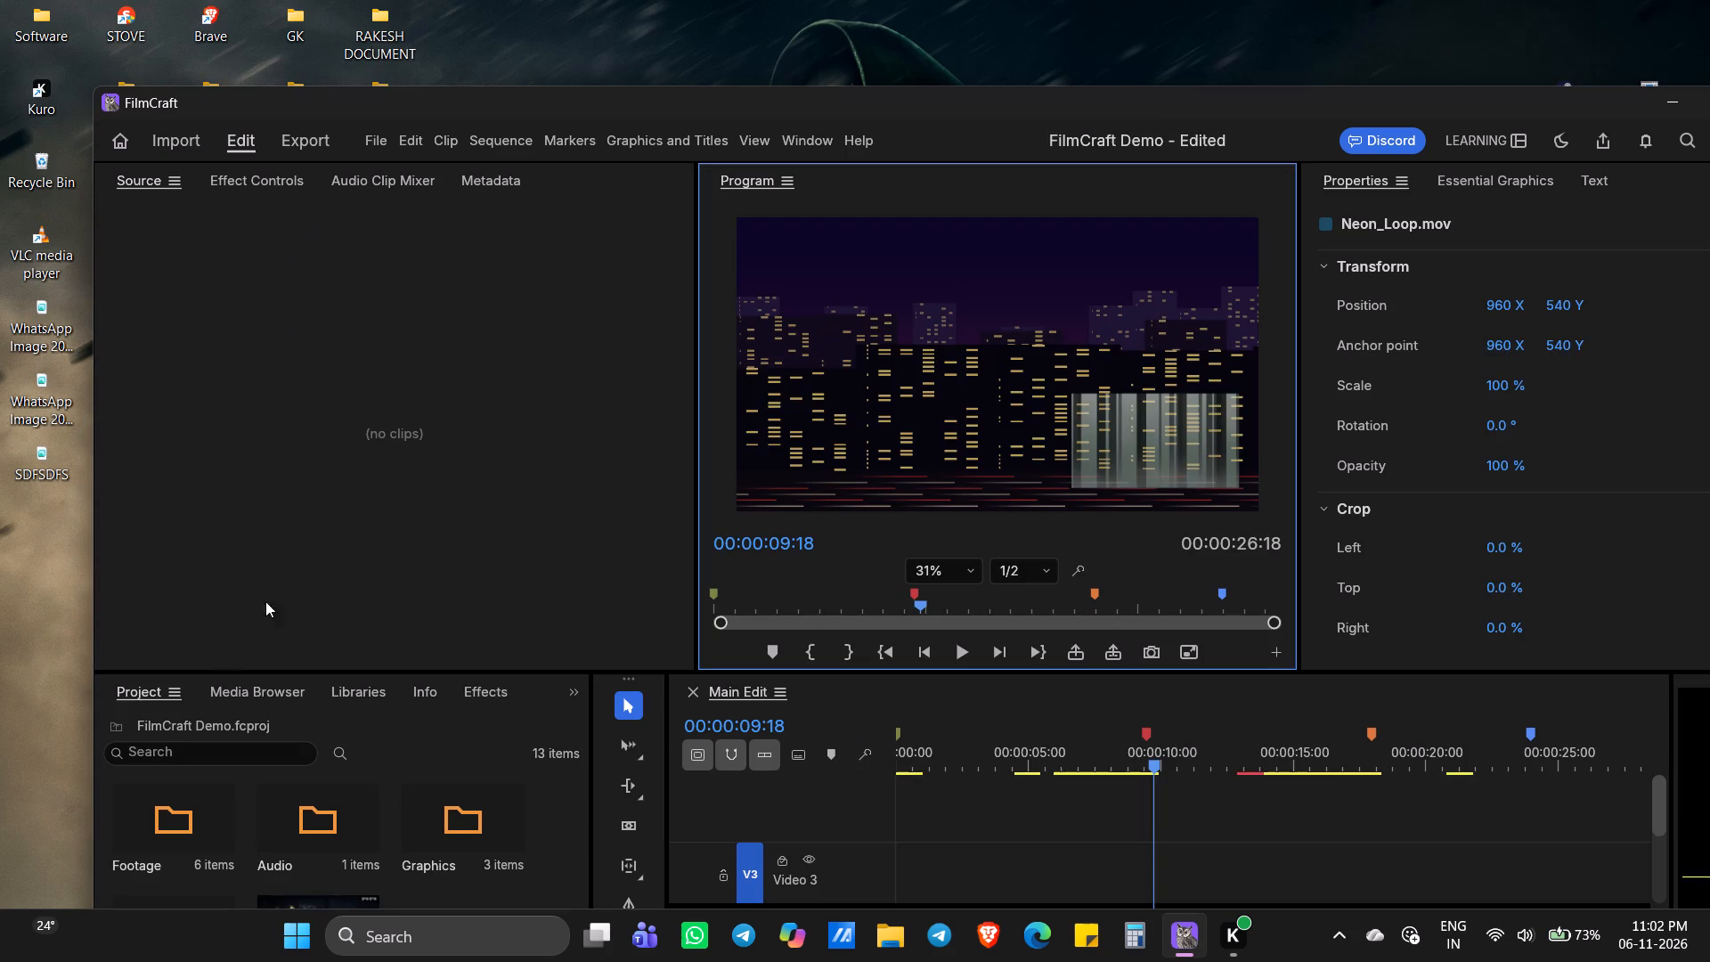
Select all clips in the Main Edit sequence and delete them.
left_click(975, 799)
scroll(973, 798, "up", 4)
scroll(1042, 806, "down", 5)
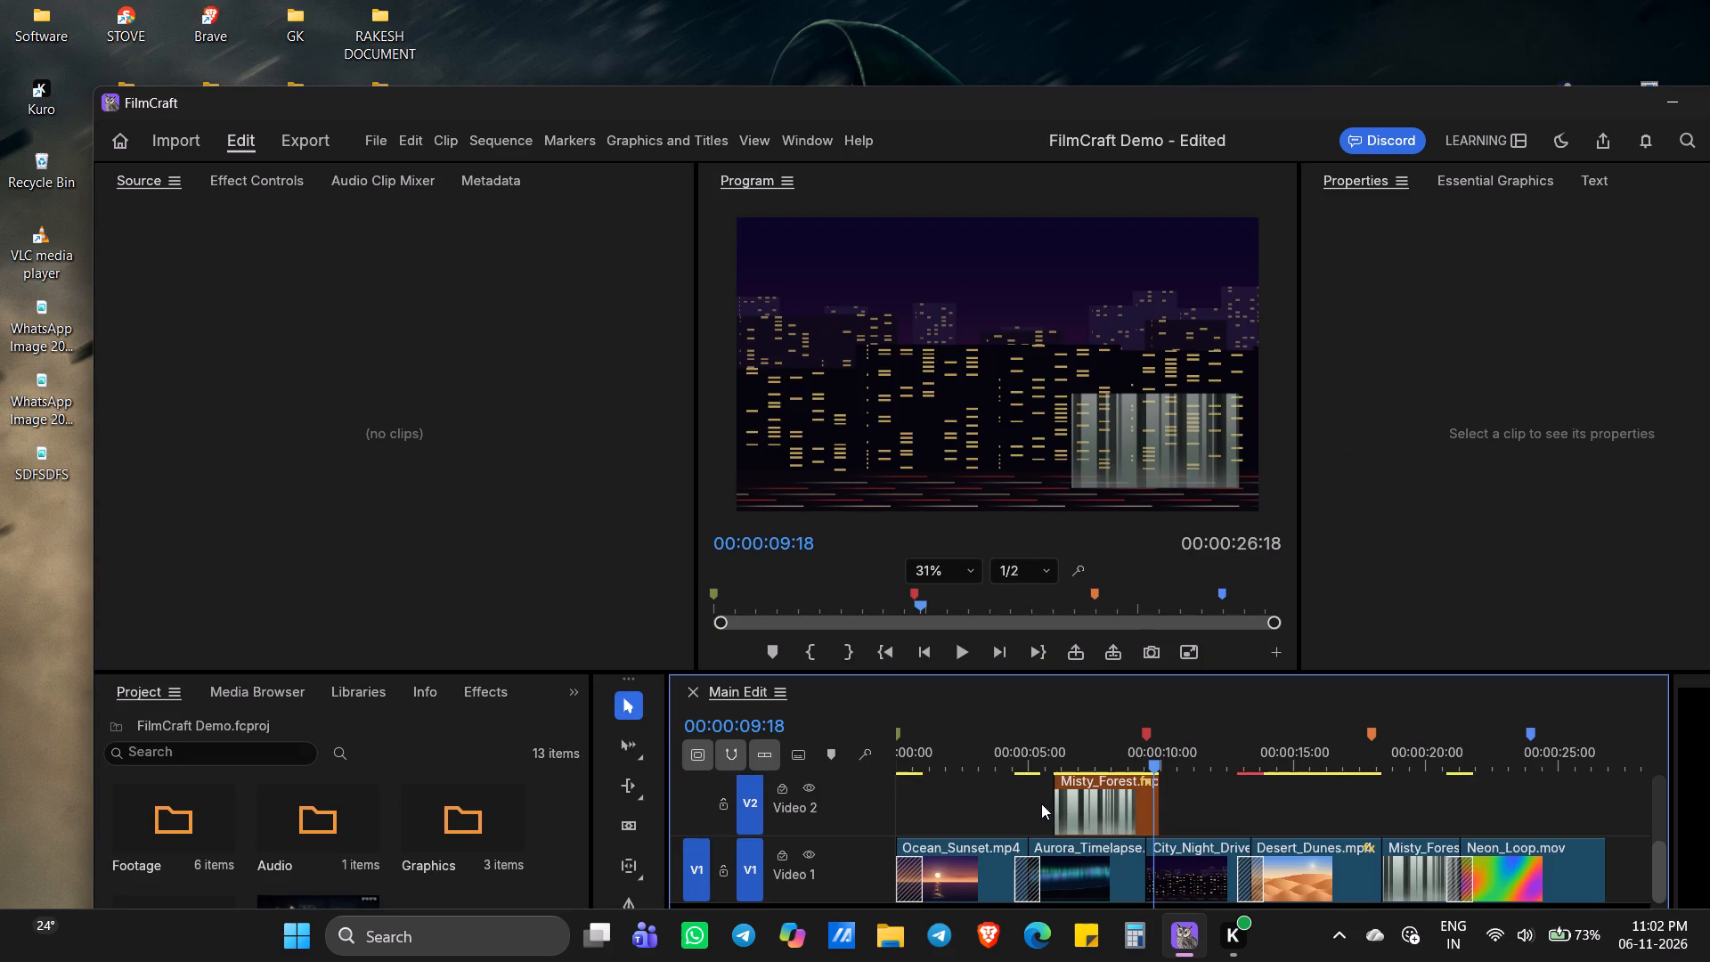
scroll(1026, 825, "down", 1)
left_click(1002, 861)
key("ctrl+a")
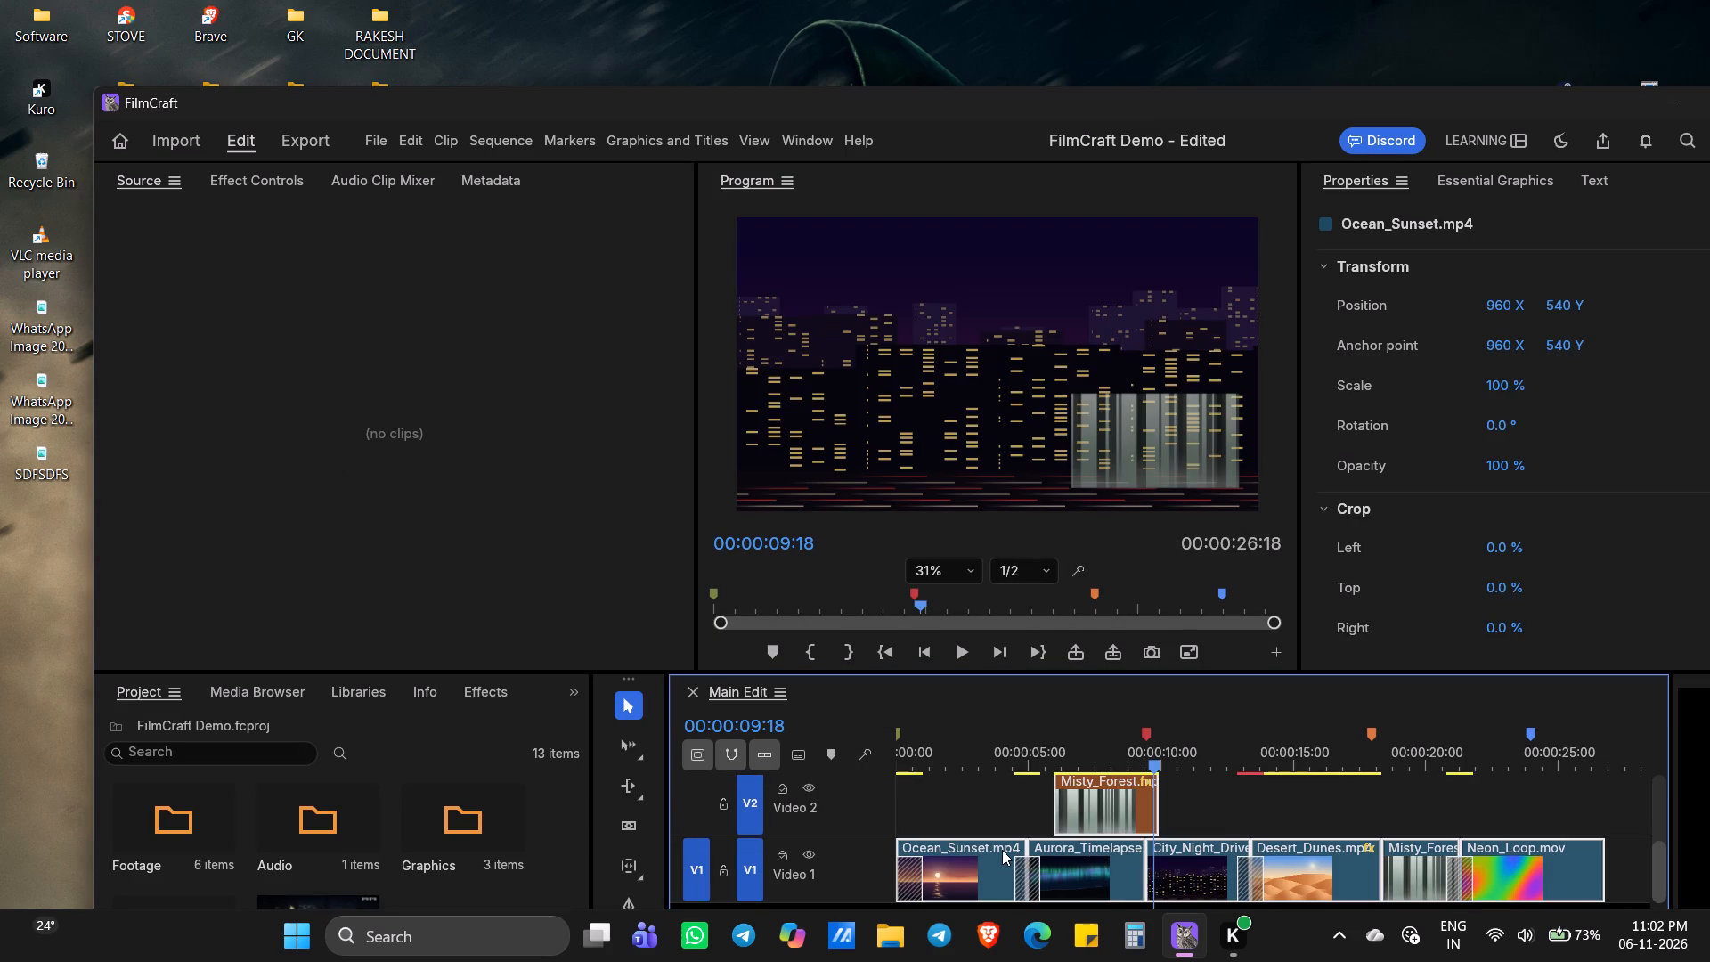
key("Delete")
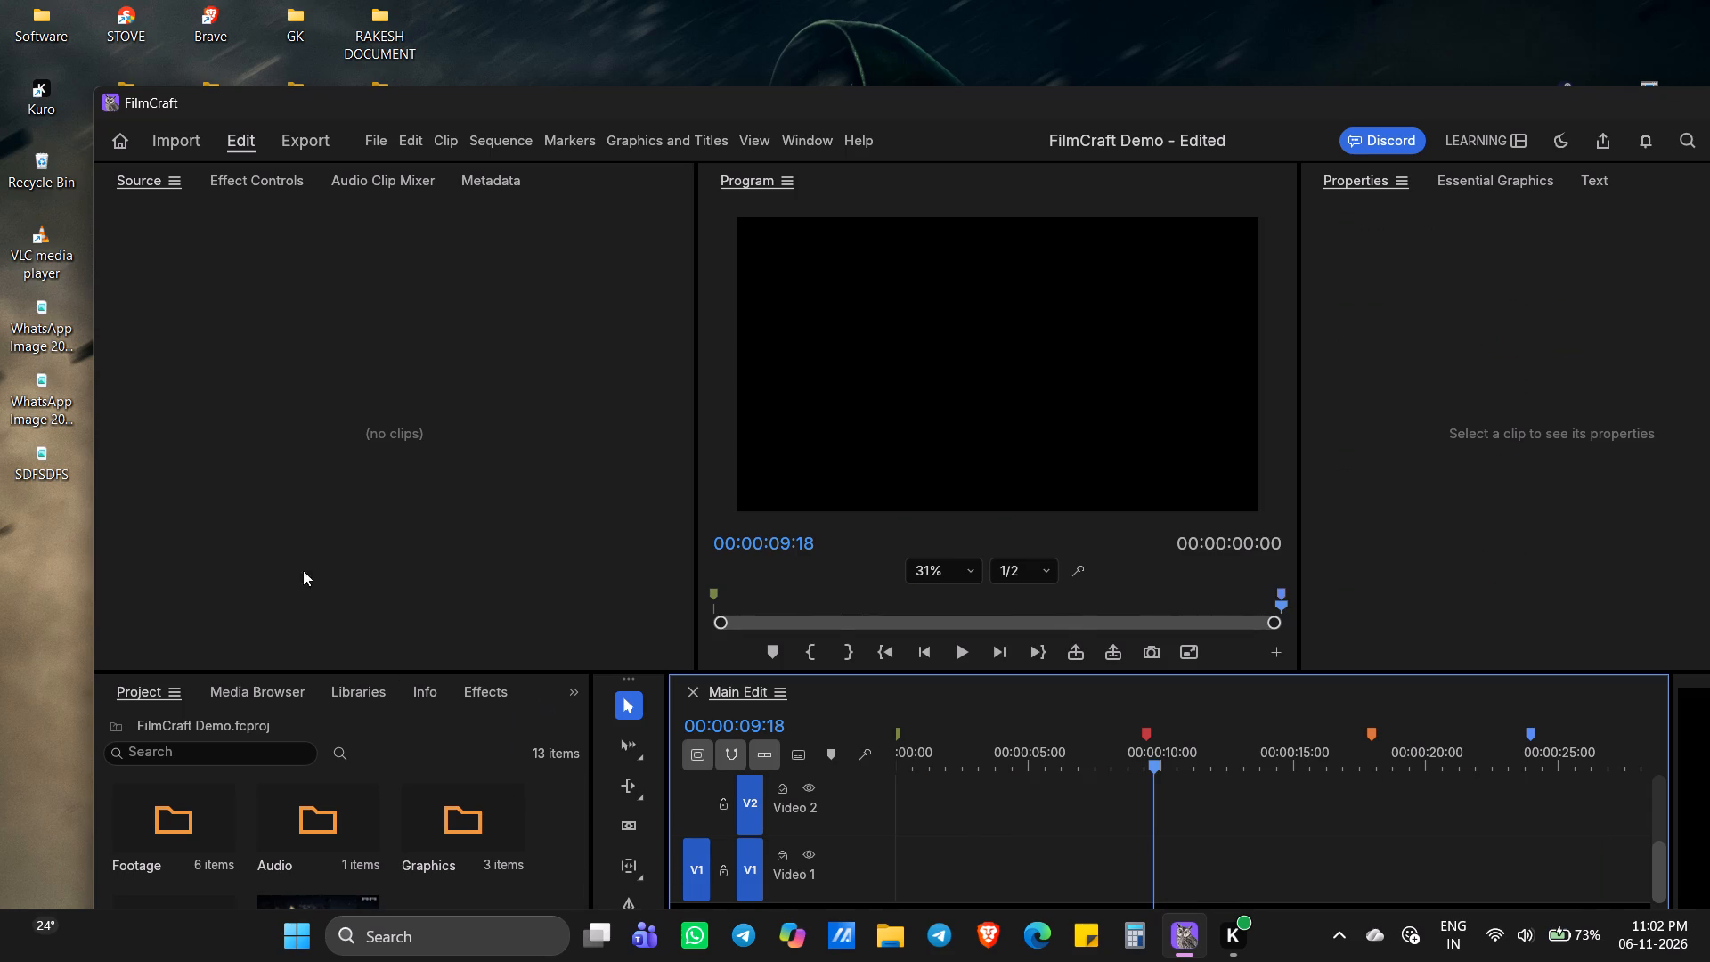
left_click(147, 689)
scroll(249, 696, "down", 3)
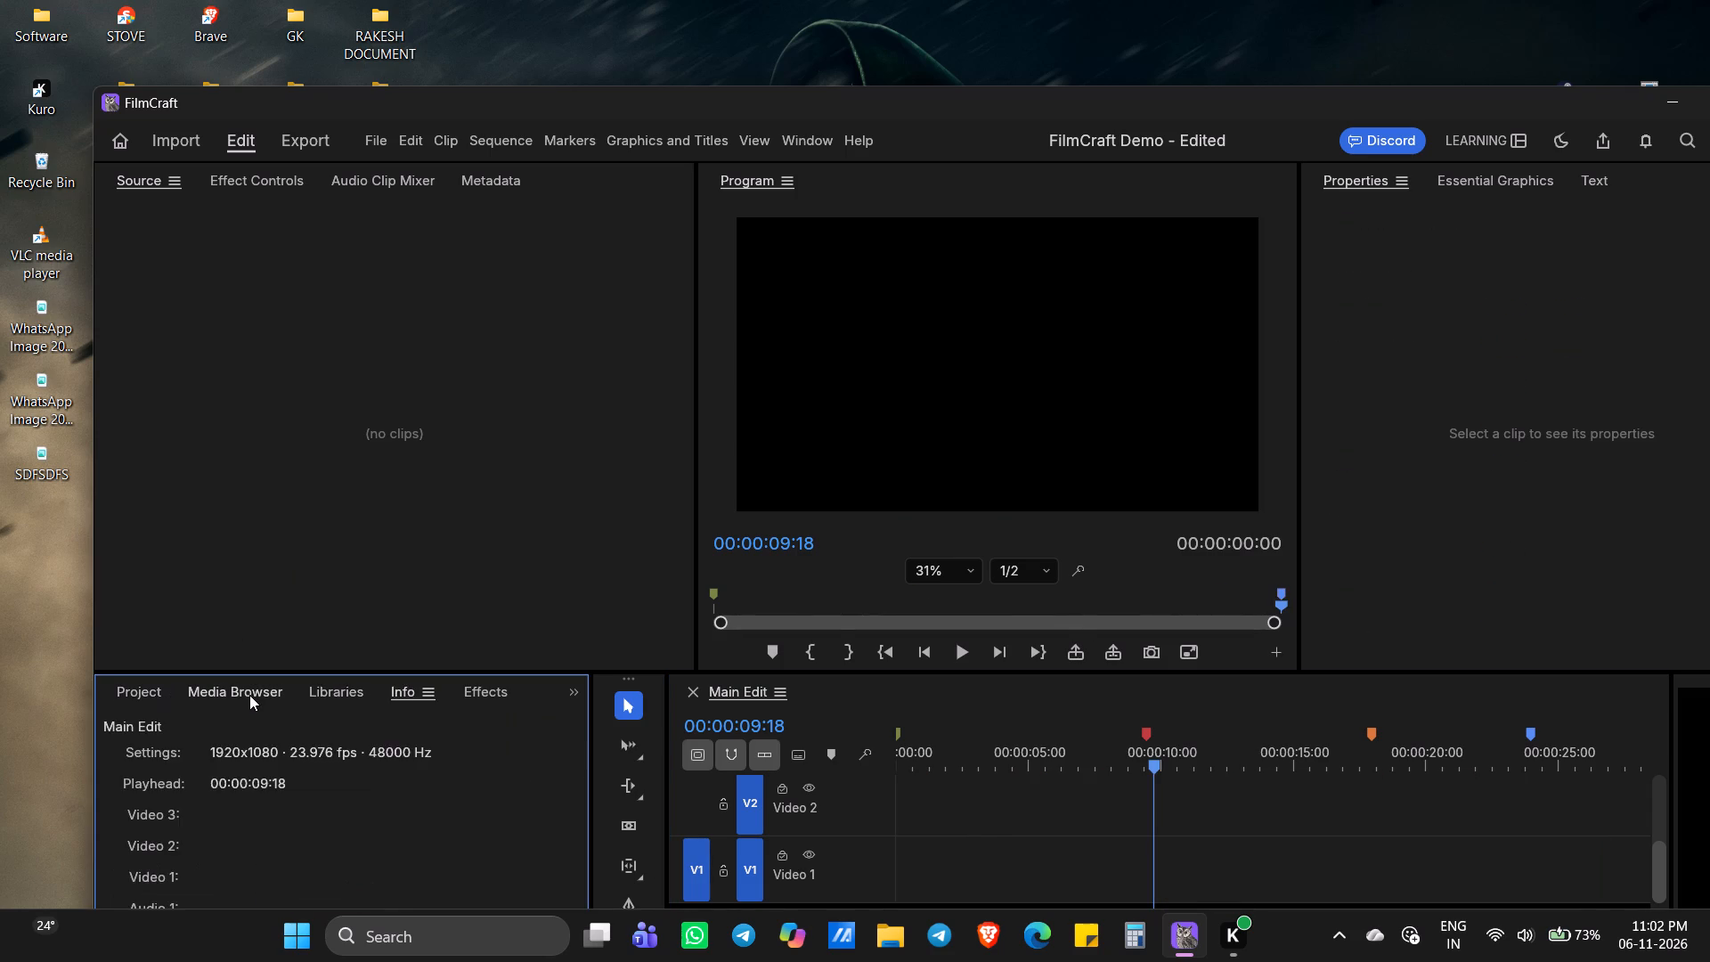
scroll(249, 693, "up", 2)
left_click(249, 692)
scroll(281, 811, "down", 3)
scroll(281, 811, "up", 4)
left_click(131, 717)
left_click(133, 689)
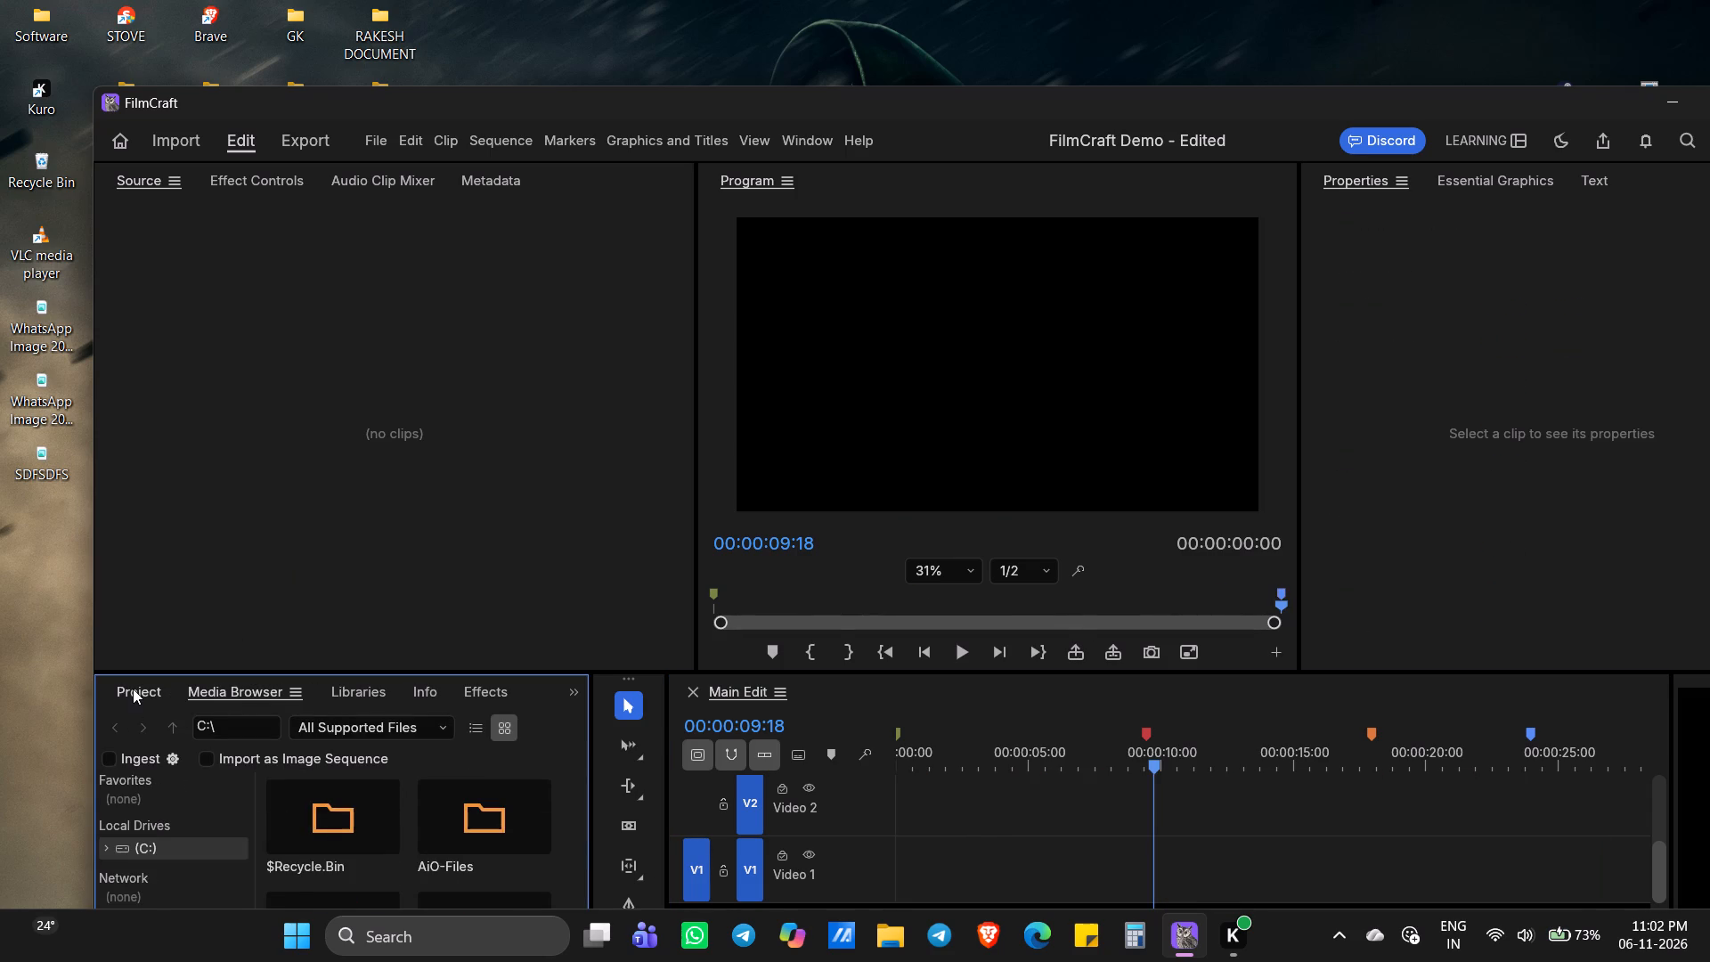
Maximize the editor window.
left_click_drag(1535, 101, 1483, 101)
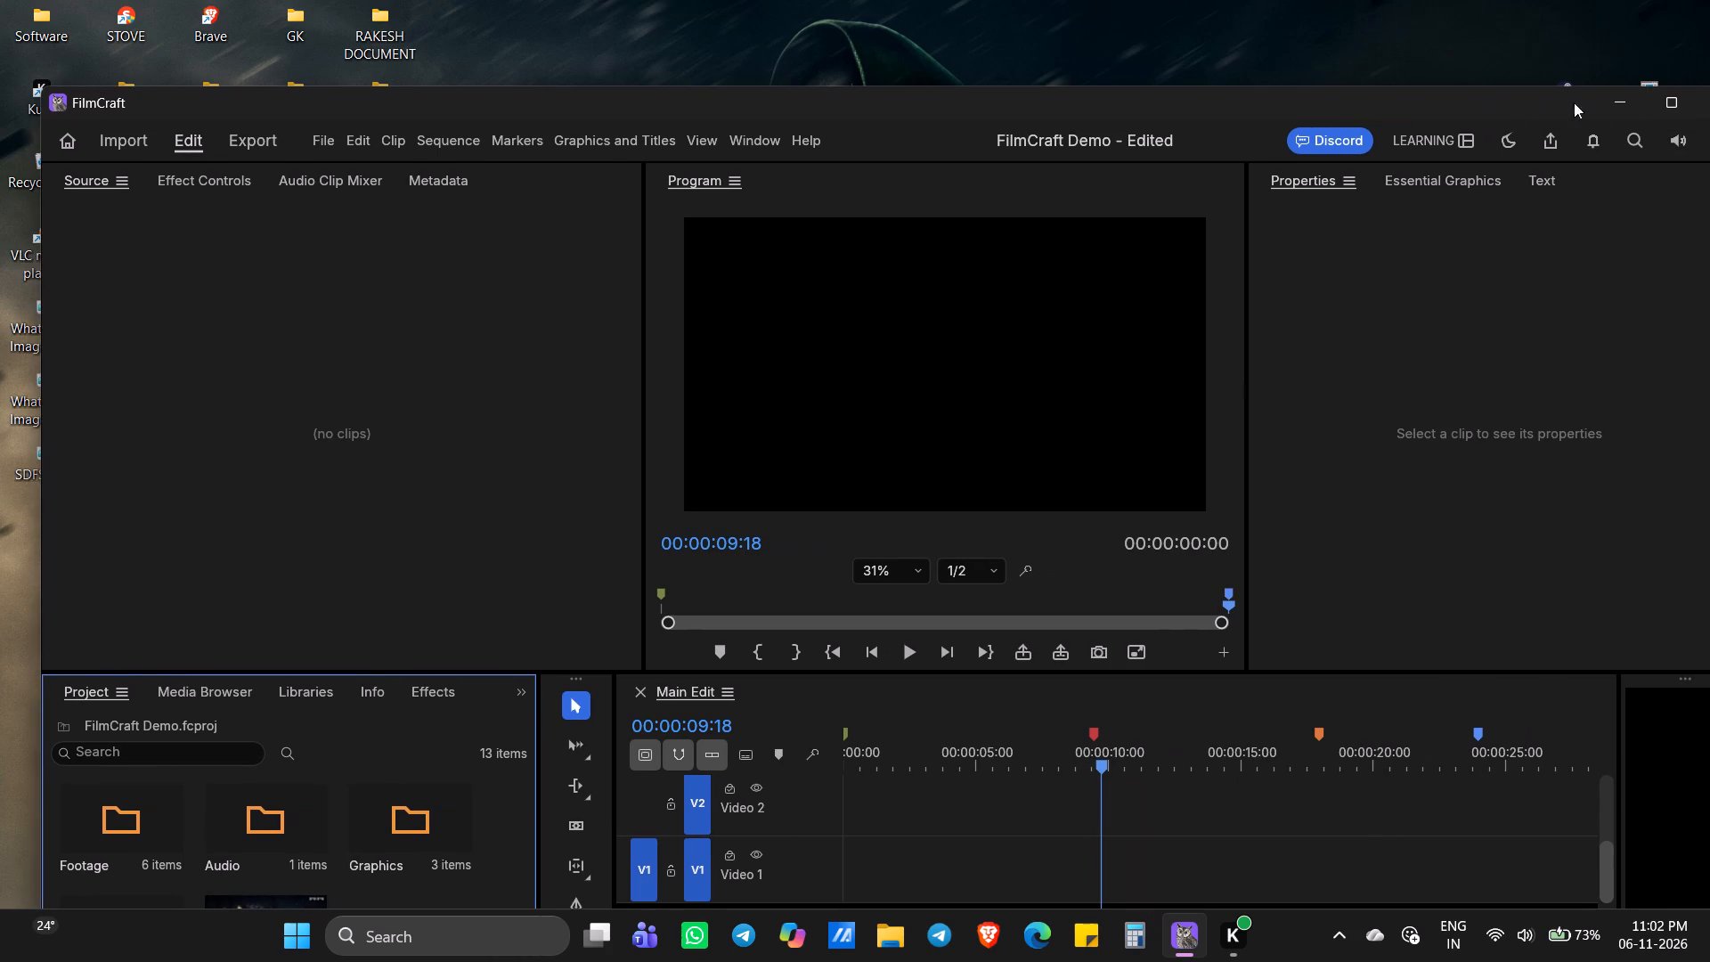
left_click(1680, 102)
Place the imported Red Dead Redemption 2 clip on Video 2 at the start of the Main Edit sequence.
left_click(84, 665)
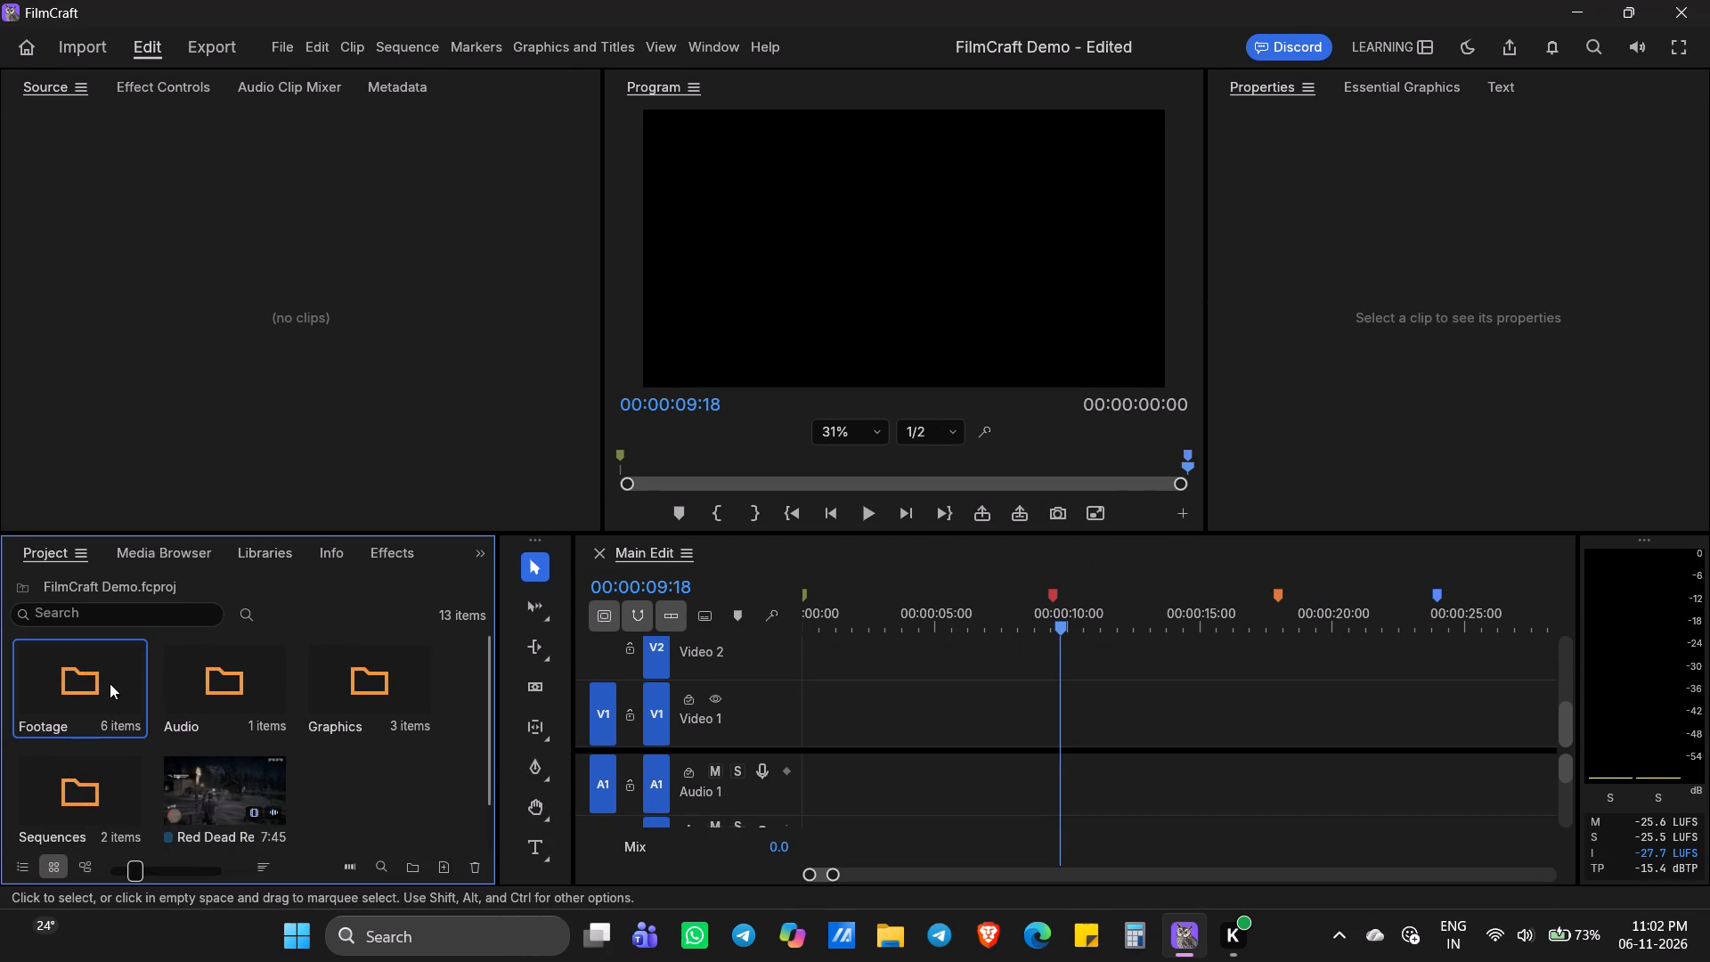
scroll(219, 811, "down", 2)
left_click(238, 739)
left_click(239, 739)
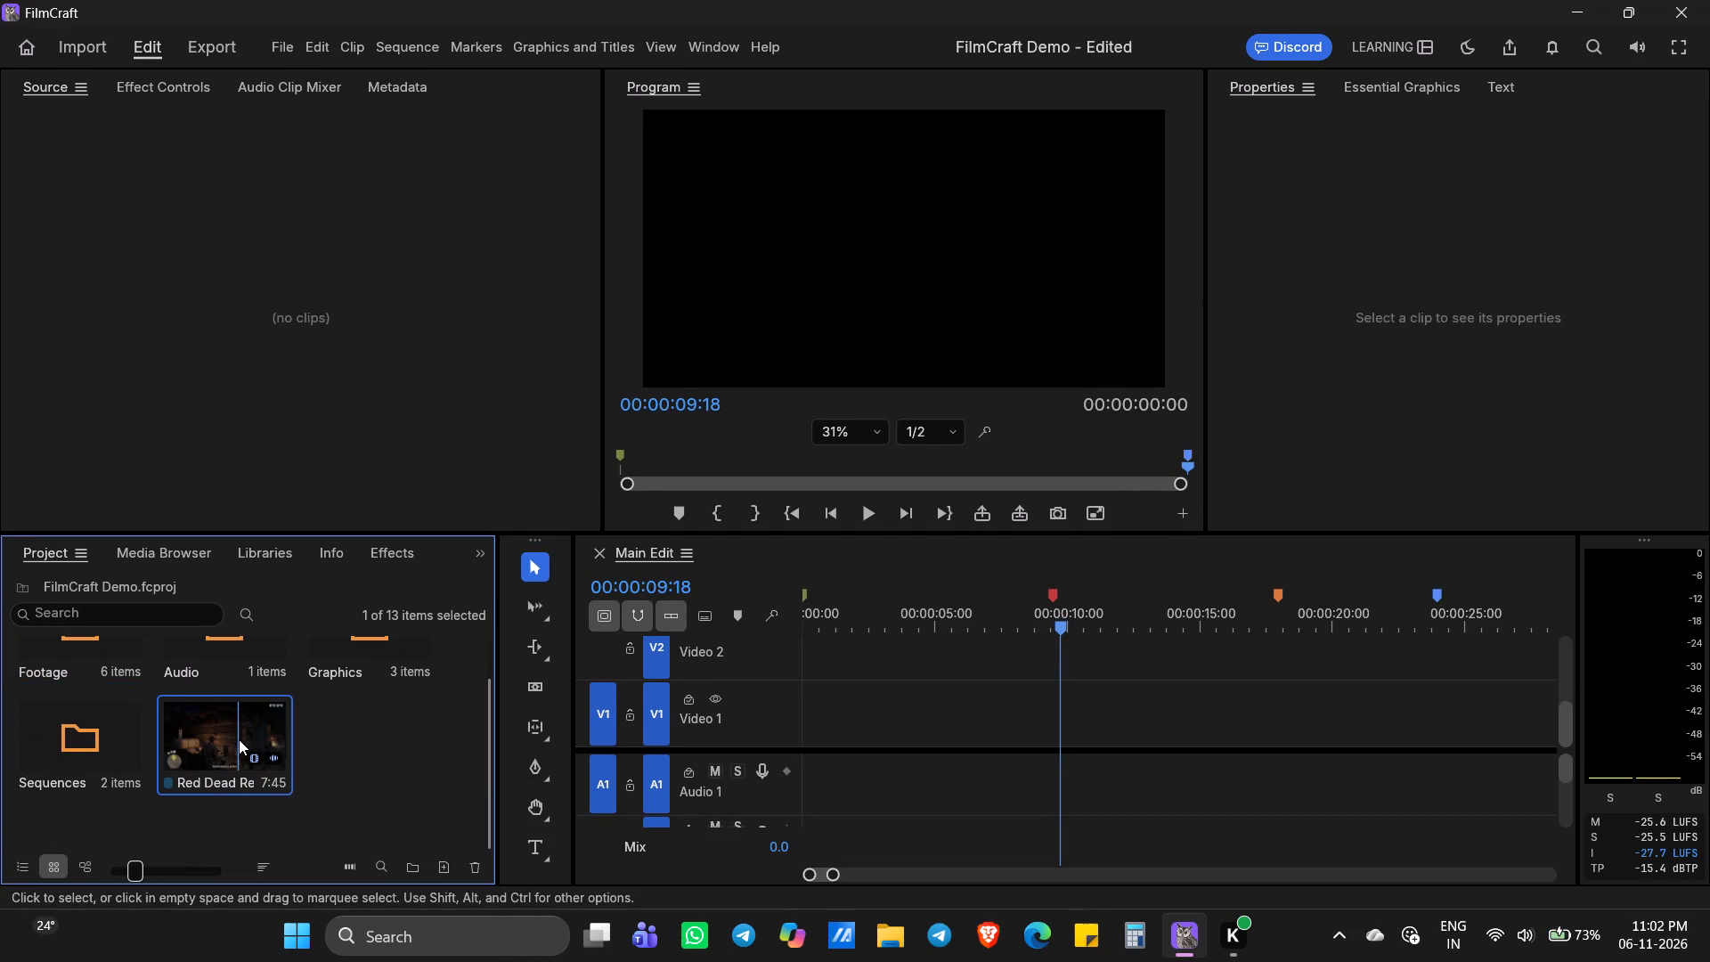
double_click(237, 744)
left_click_drag(237, 744, 810, 675)
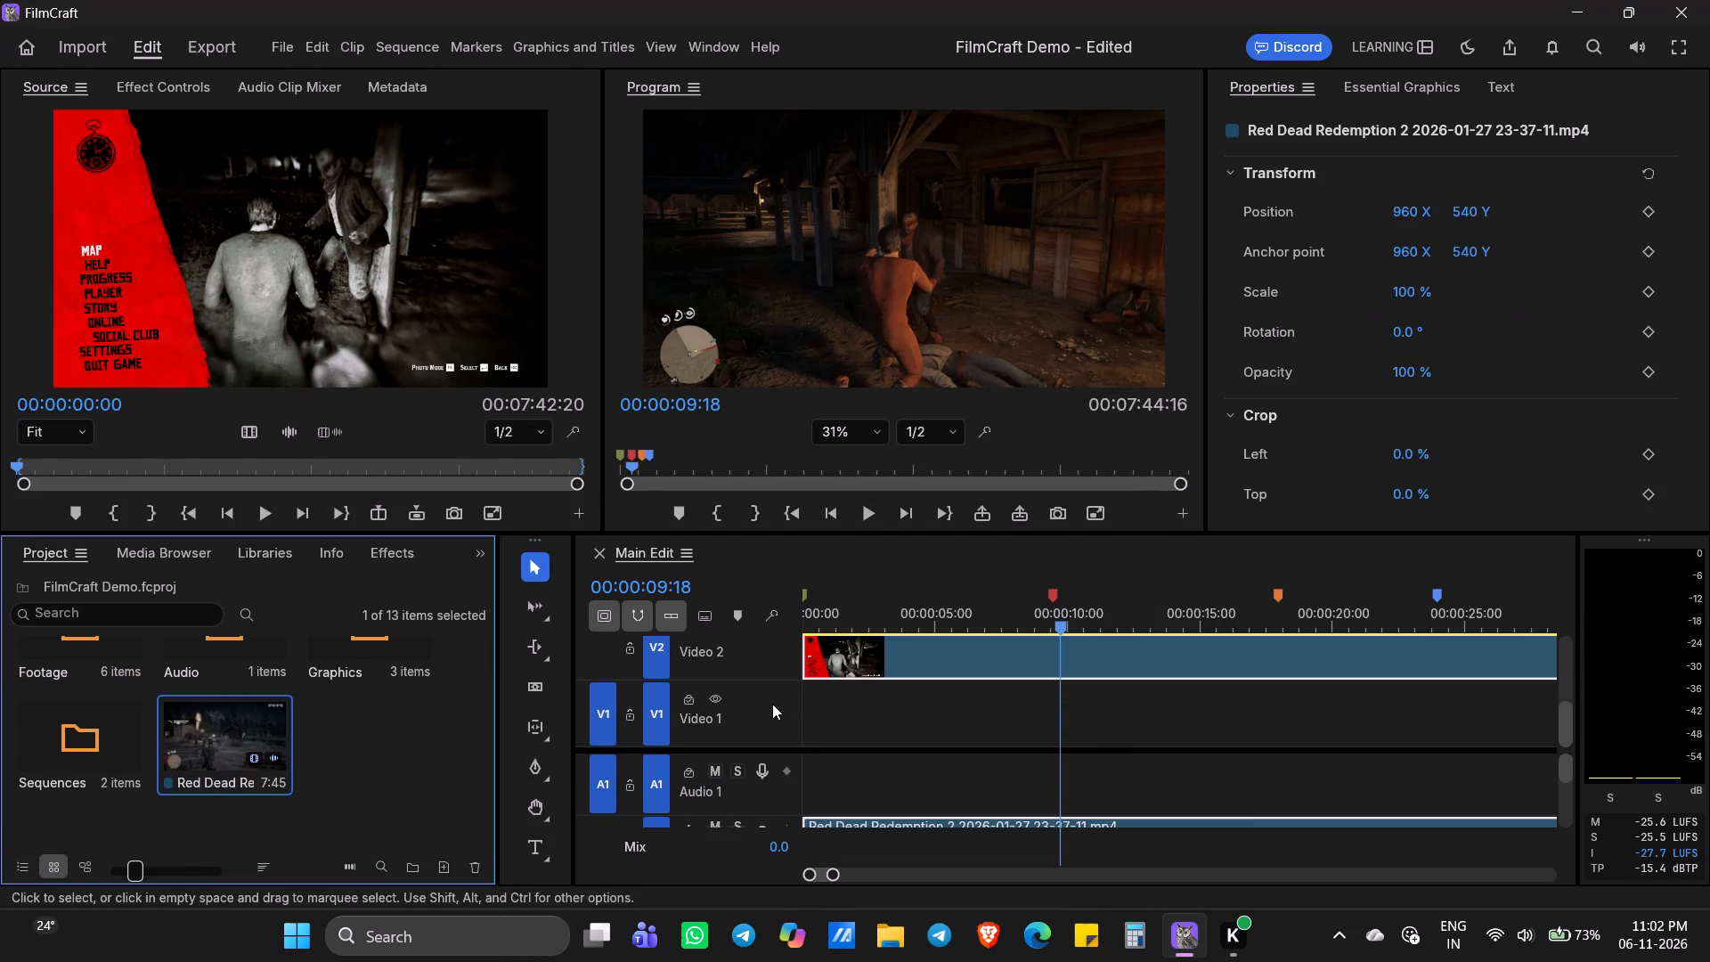
Play the placed clip in the sequence from 00:00:09:18 and stop at 00:00:20:15.
scroll(838, 678, "down", 1)
scroll(838, 678, "up", 4)
left_click(865, 498)
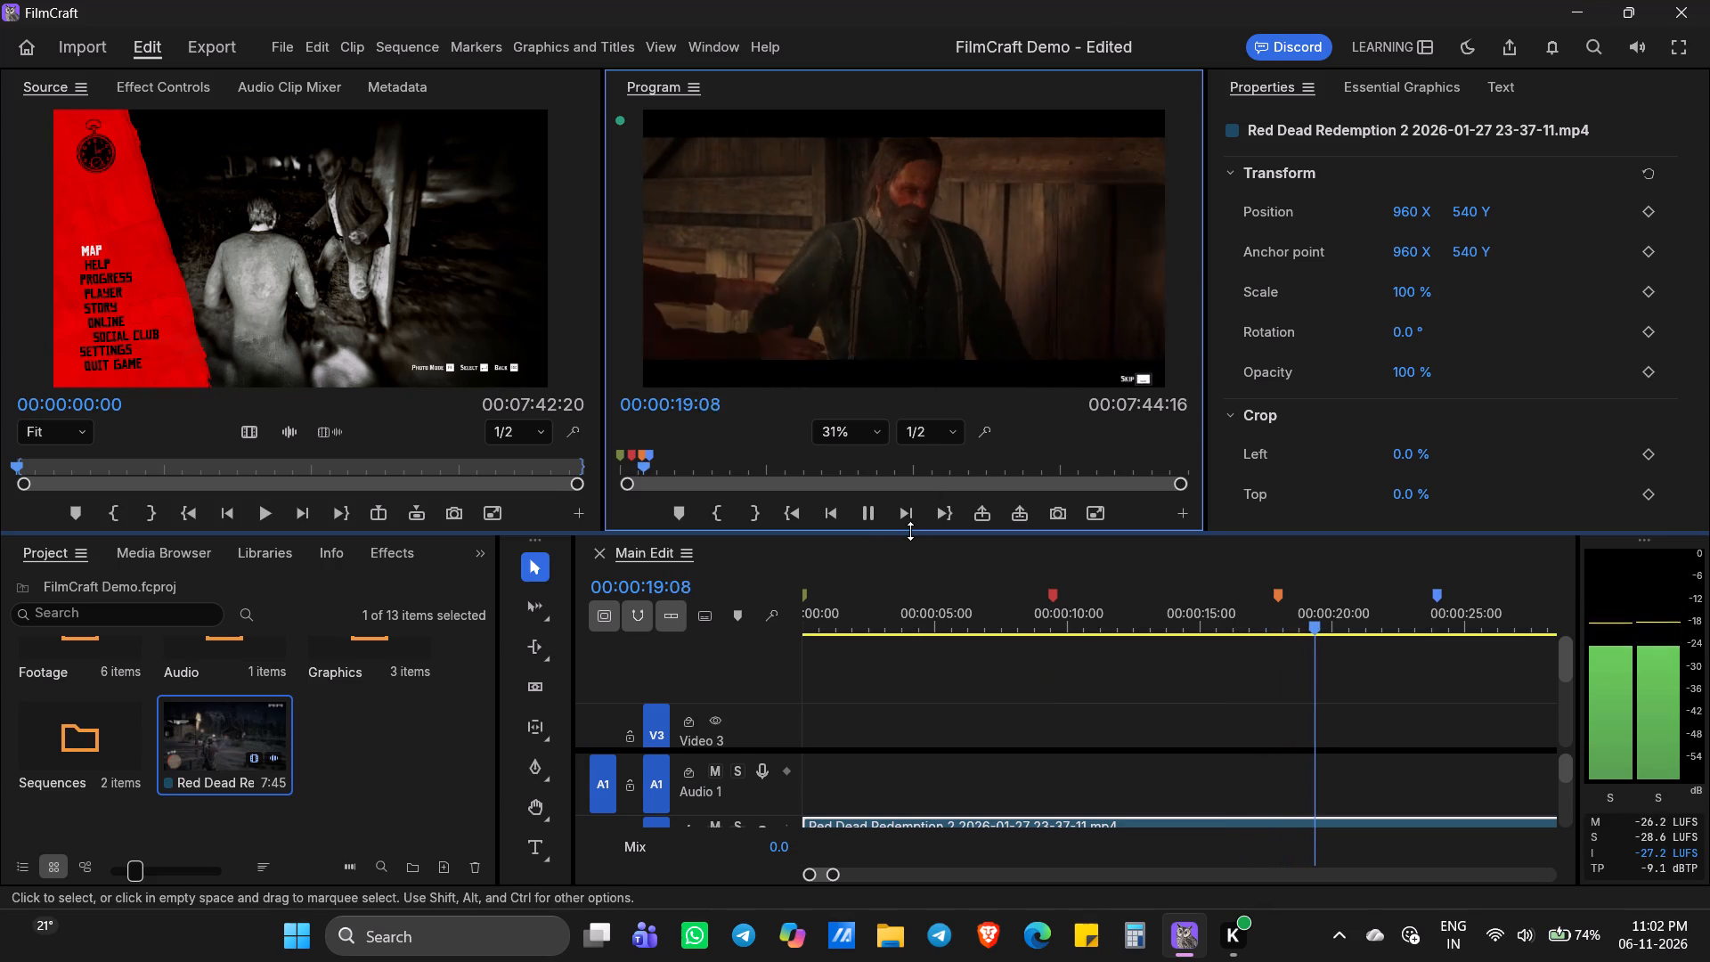
left_click(877, 525)
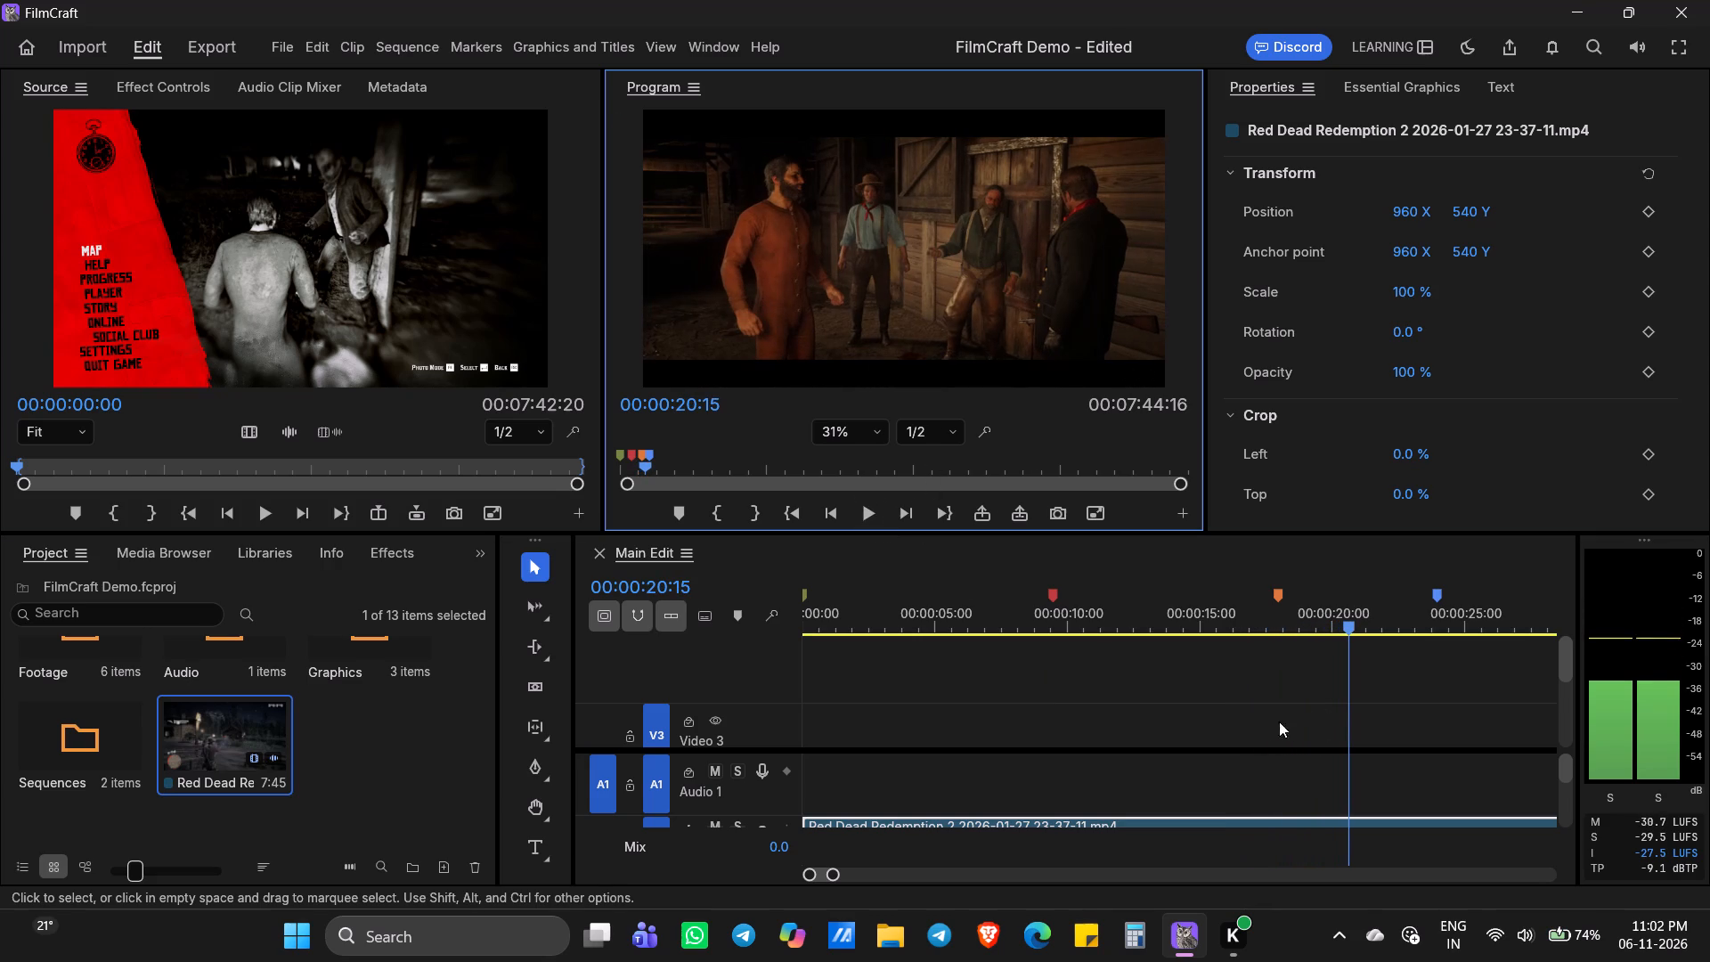
Split the Red Dead Redemption 2 clip on Video 2 at 00:00:12:05 with the Razor tool.
left_click_drag(835, 869, 913, 864)
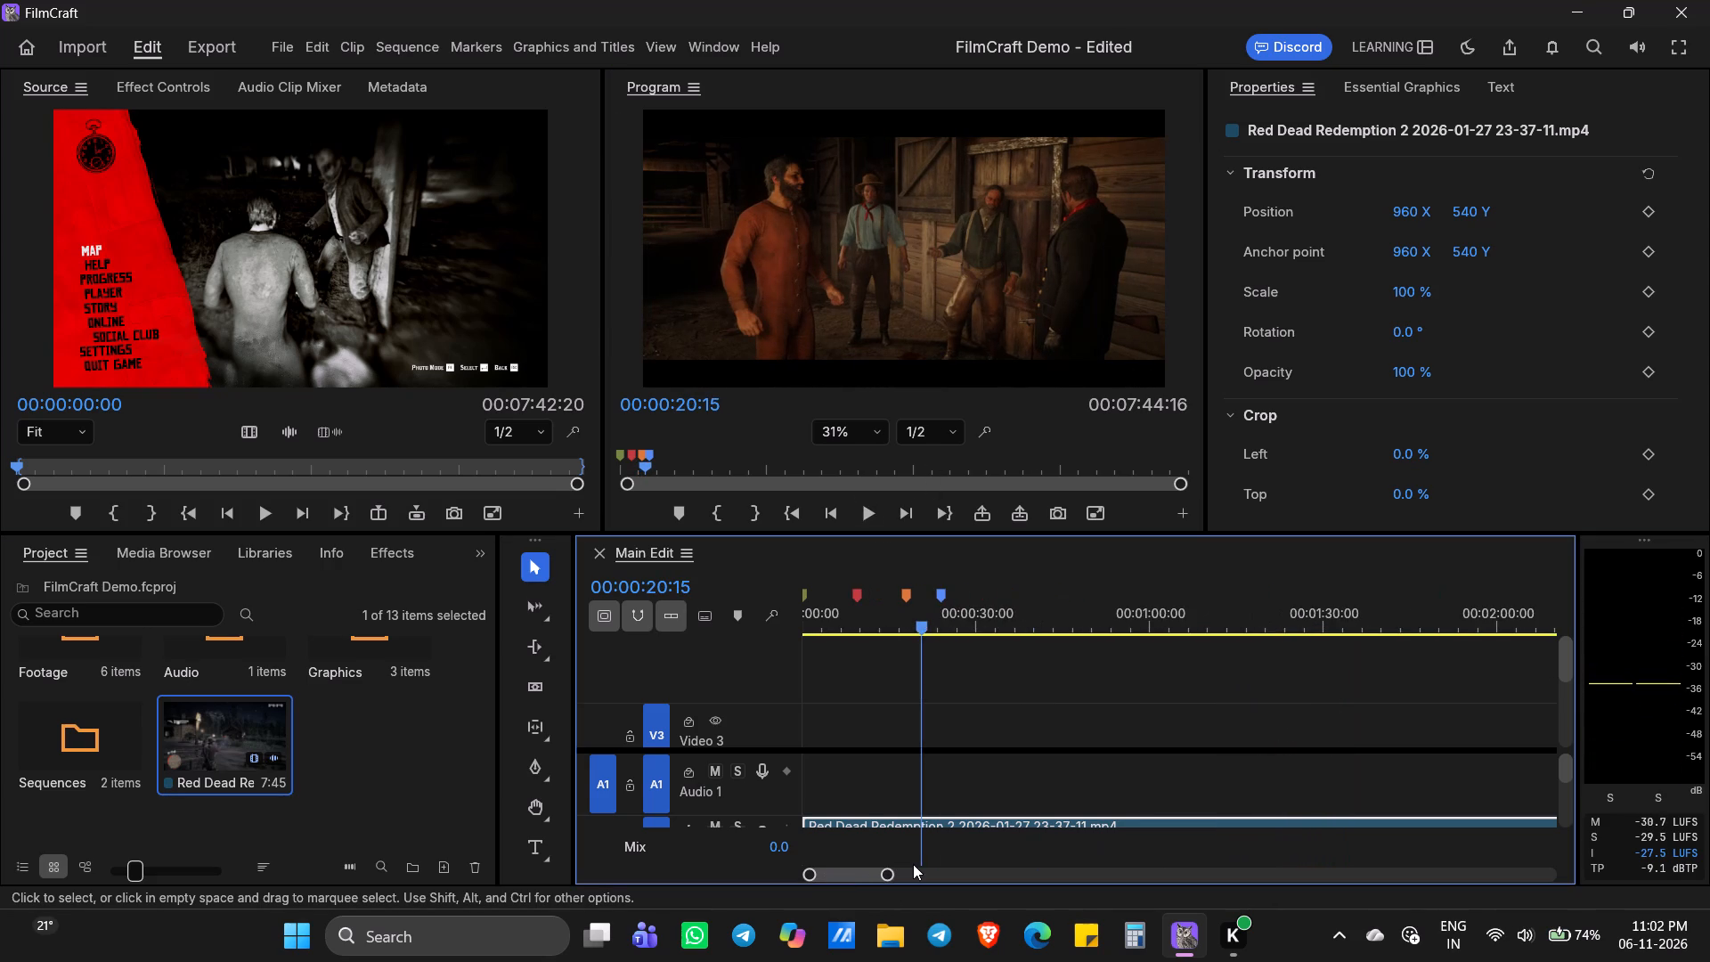
left_click_drag(913, 864, 913, 863)
scroll(997, 742, "down", 4)
scroll(998, 735, "up", 2)
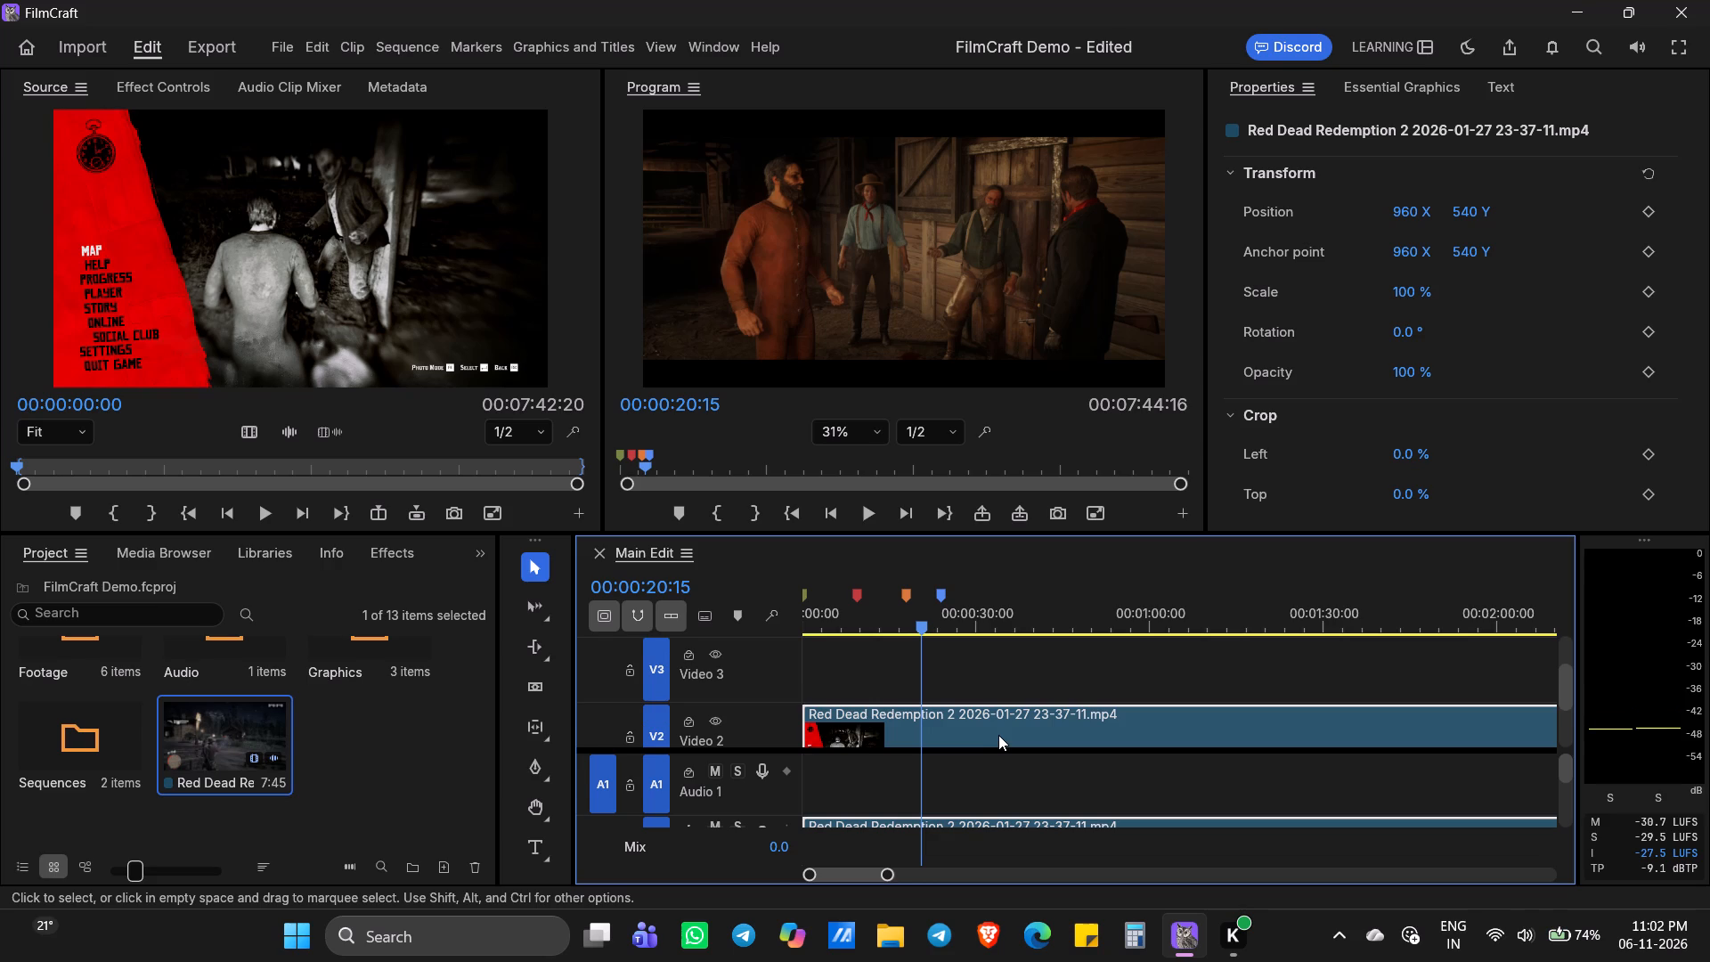
scroll(996, 738, "down", 1)
key("Left")
key("Left")
key("Left")
key("Left")
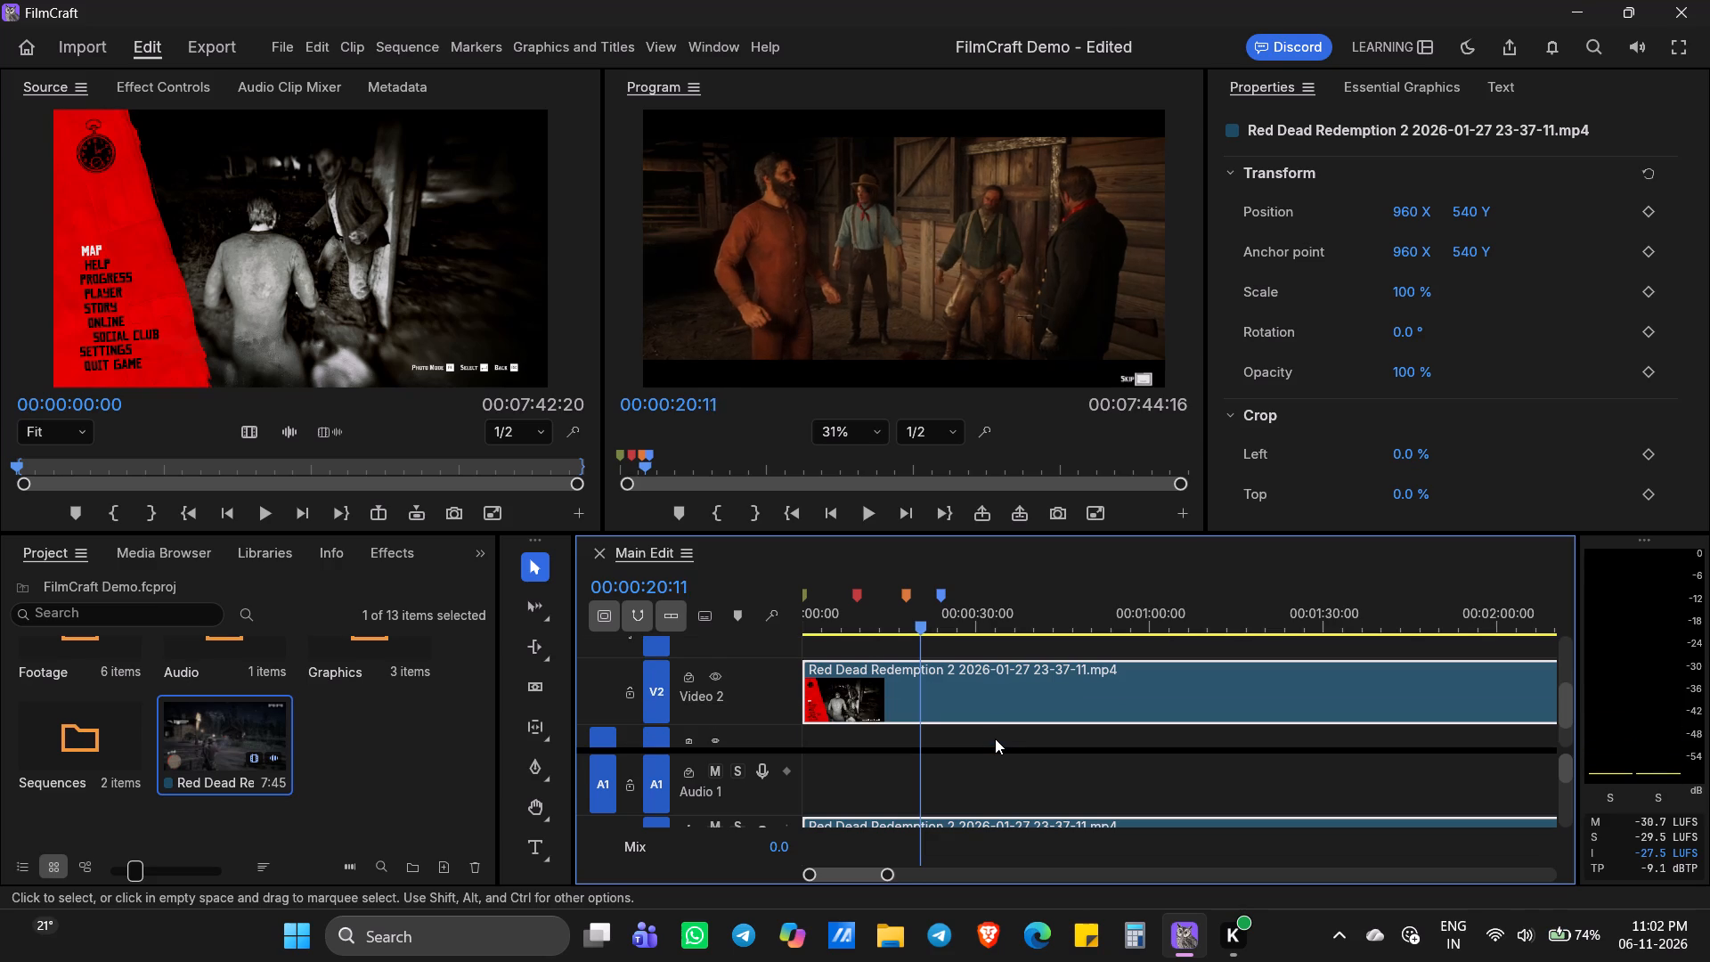
key("Left")
key("Left")
key("Left")
key("Left")
key("Left")
key("Left")
key("Left")
key("Left")
key("Left")
key("Left")
key("Left")
key("Left")
key("Left")
key("Left")
key("Left")
key("Left")
key("Left")
key("Left")
key("Left")
key("Left")
key("Left")
key("Left")
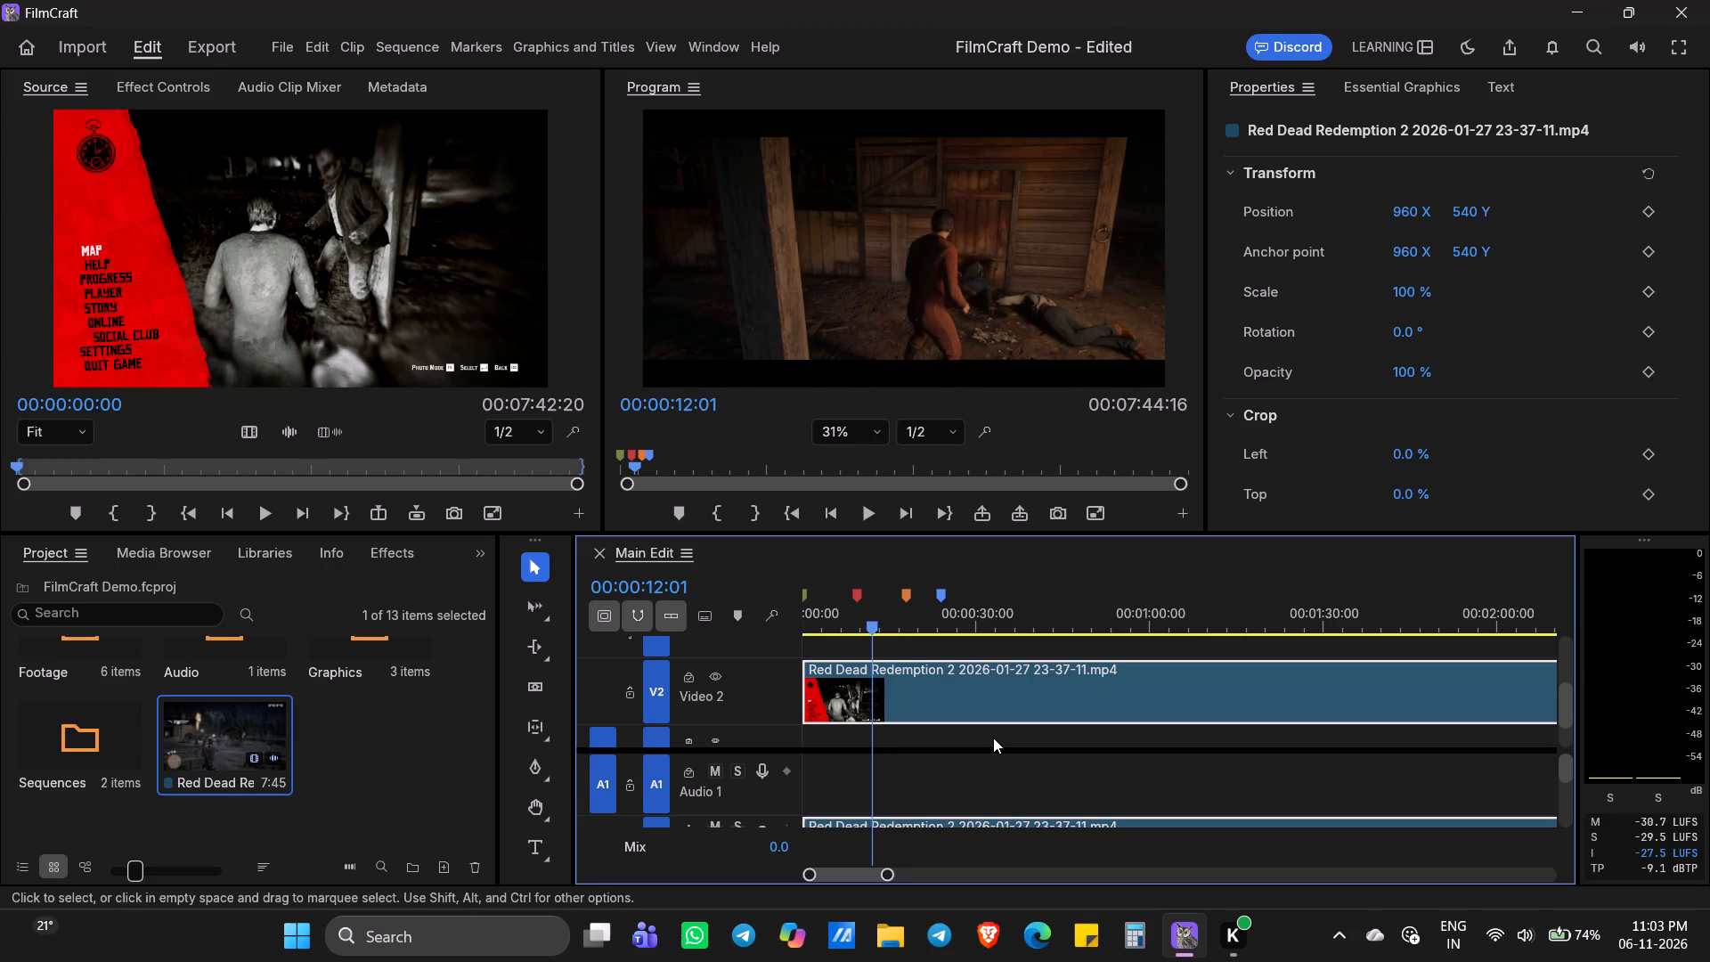
key("Right")
key("Right")
key("Right")
key("Right")
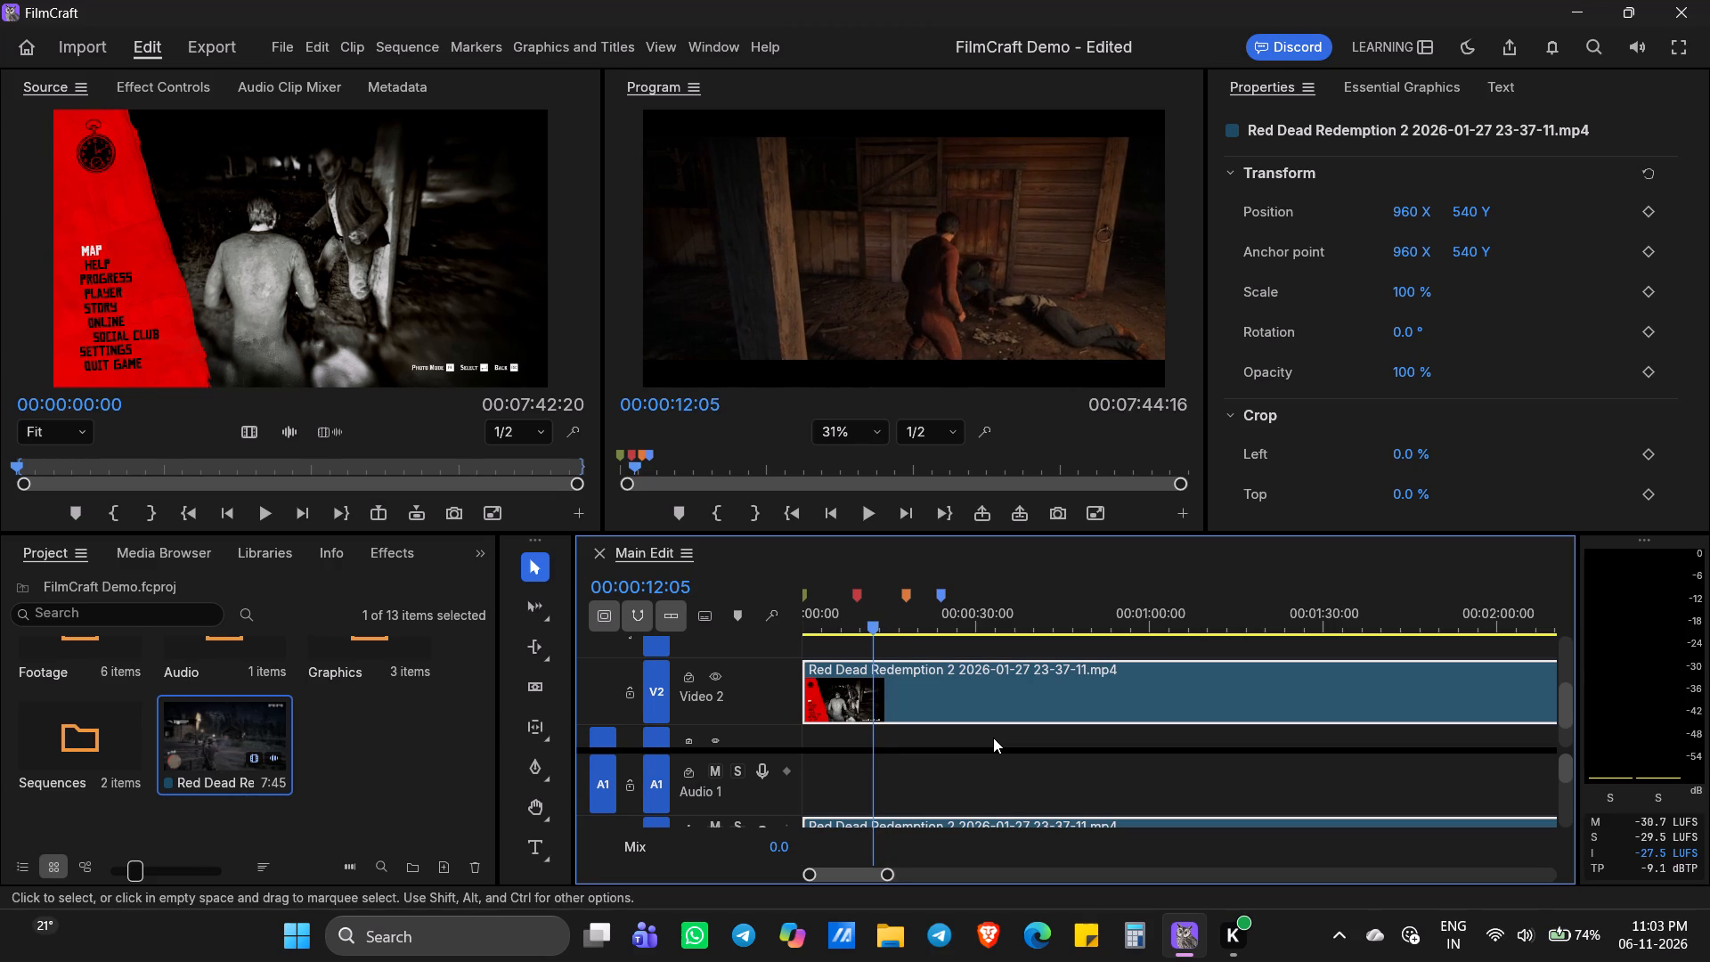
key("c")
left_click(876, 703)
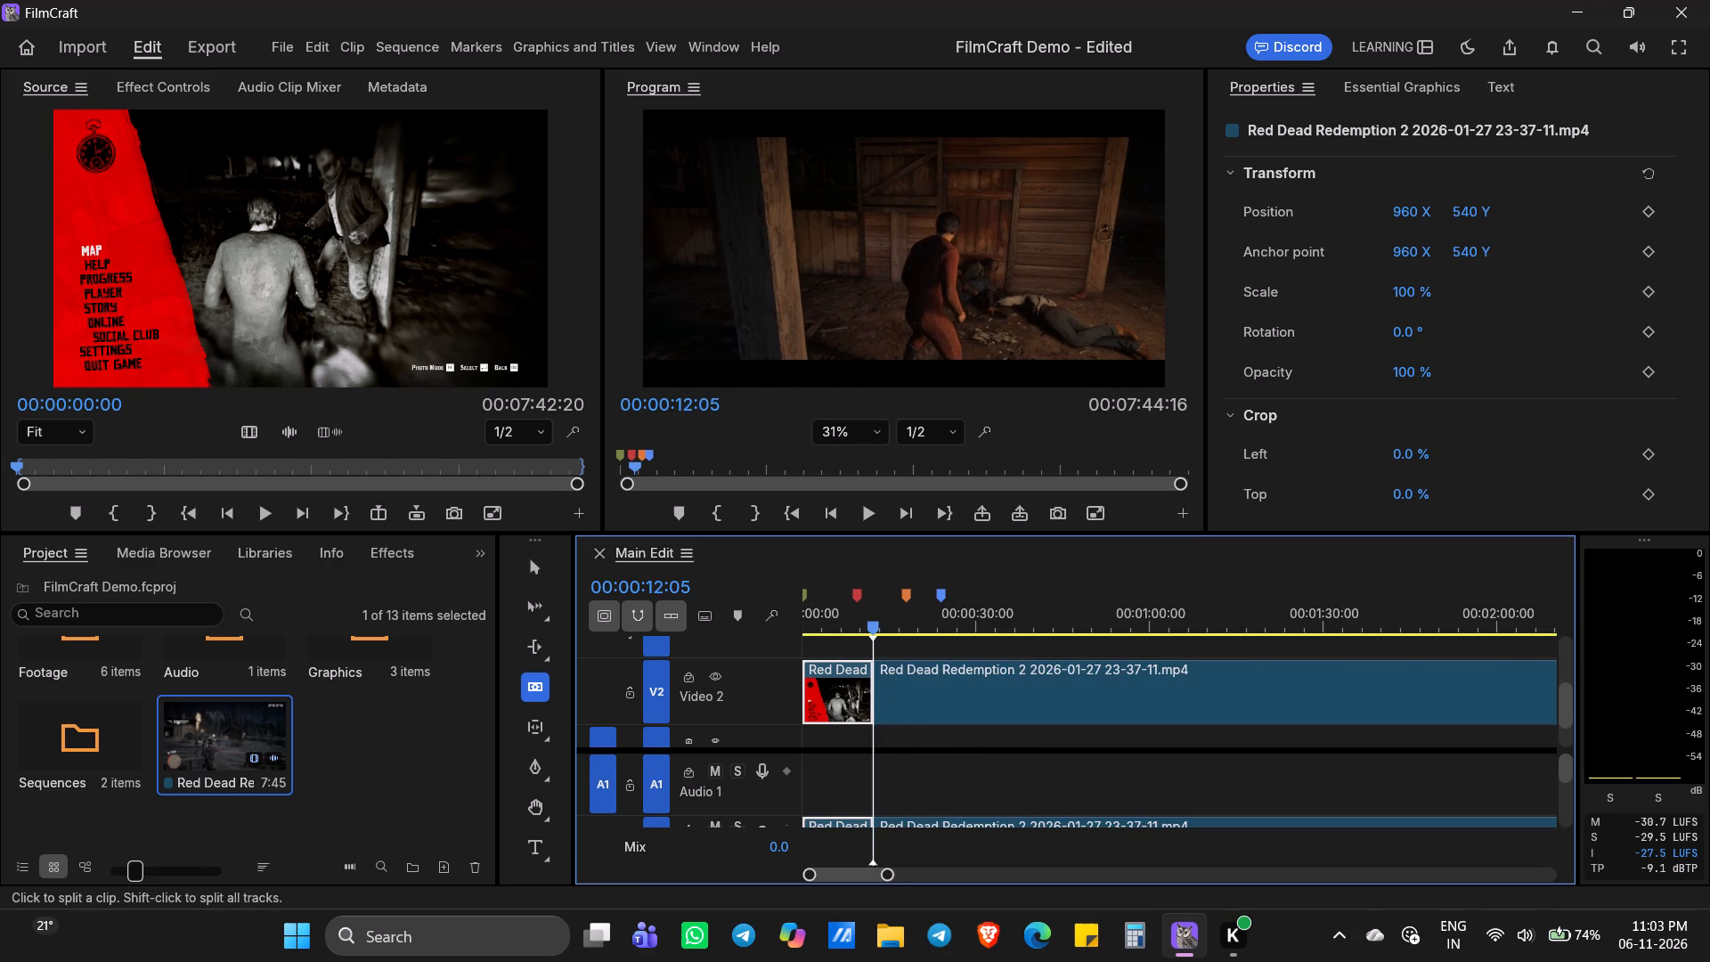
Clear the opening segment before the cut from the sequence.
right_click(841, 711)
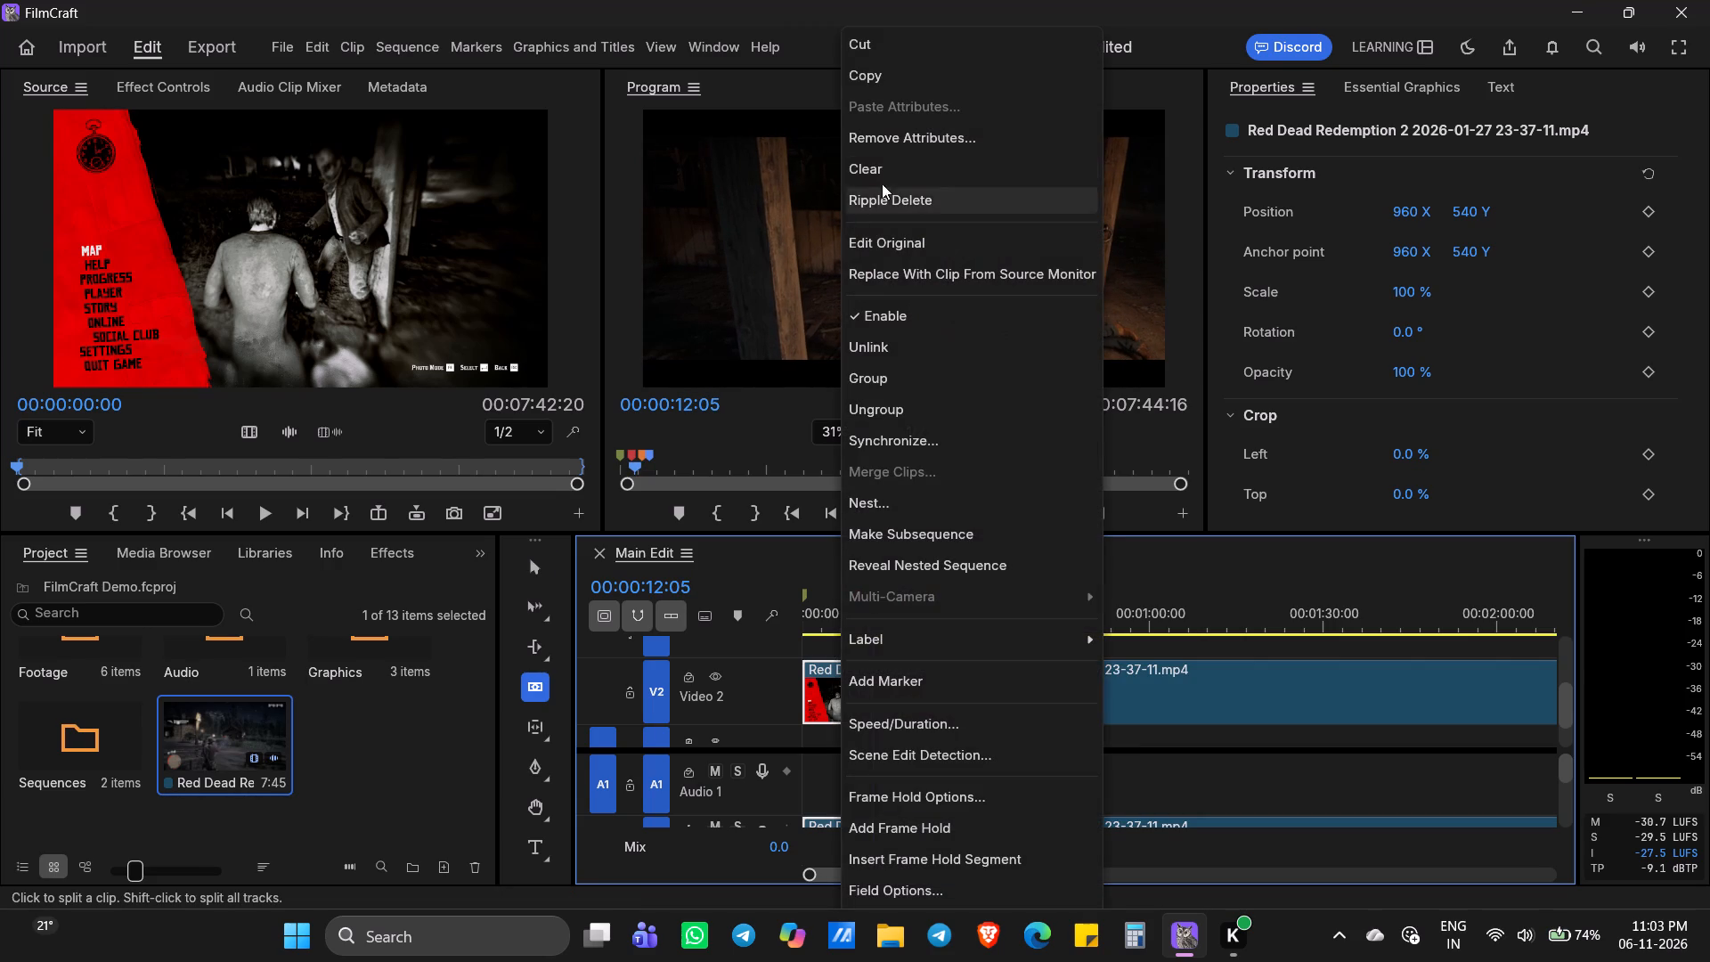
left_click(892, 172)
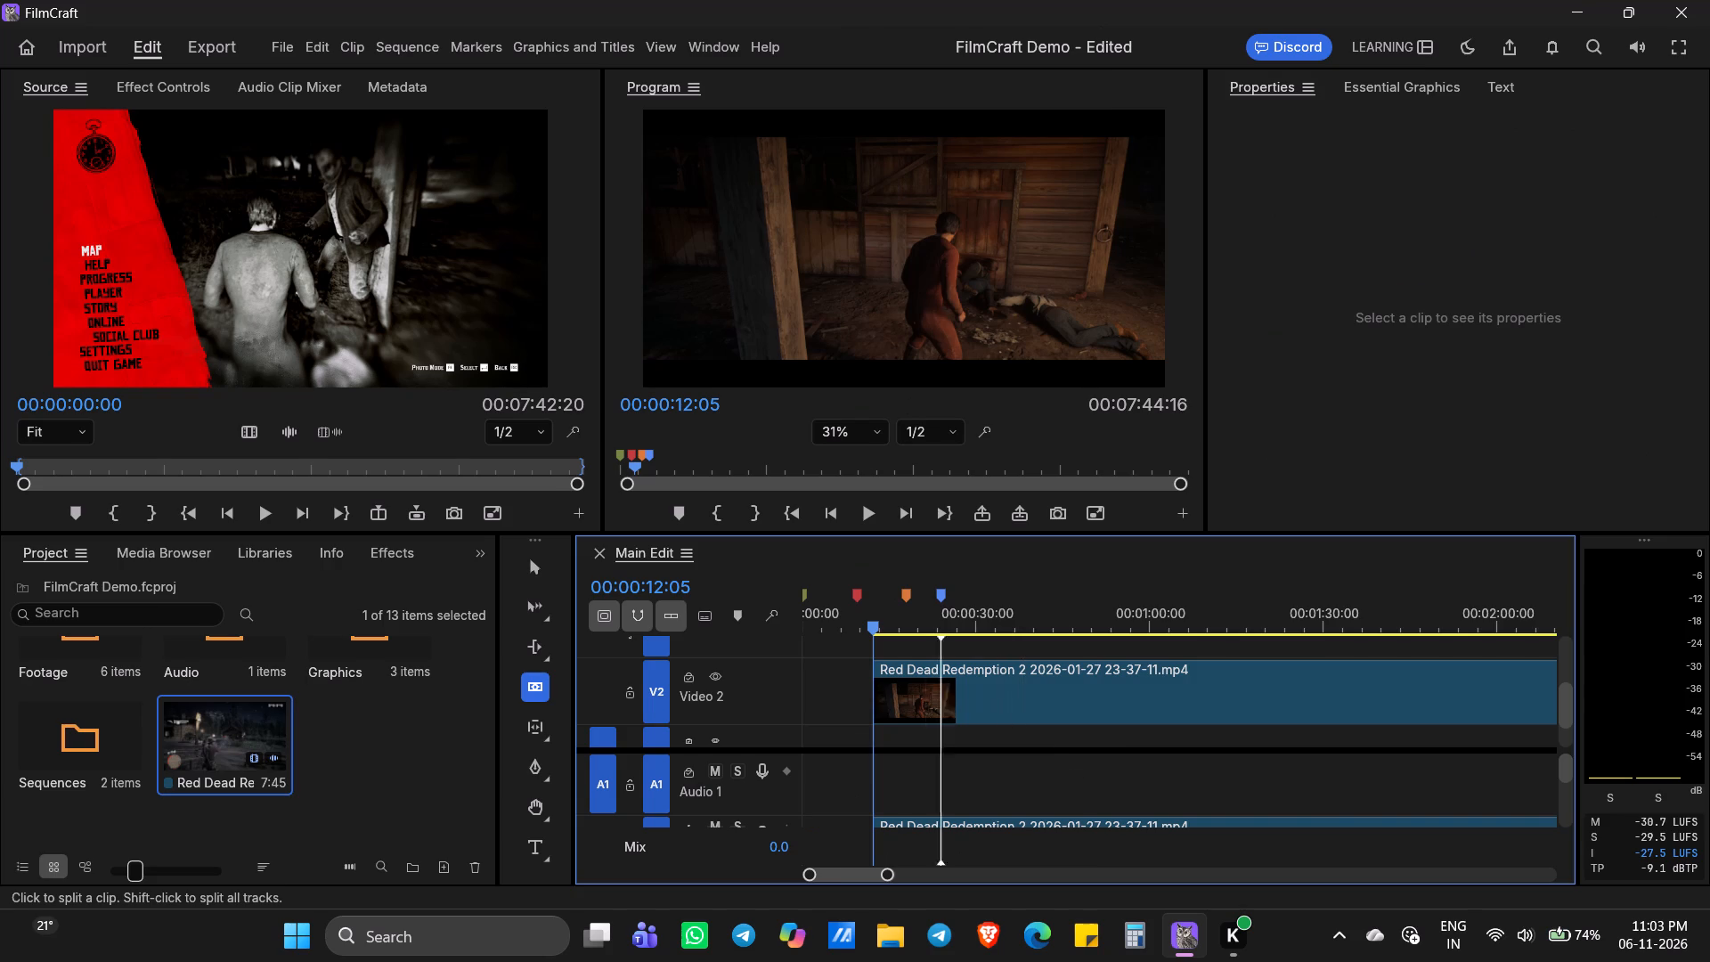
Move the remaining Red Dead Redemption 2 clip to the very start of the sequence on Video 2.
left_click(547, 573)
left_click_drag(1296, 719, 1275, 720)
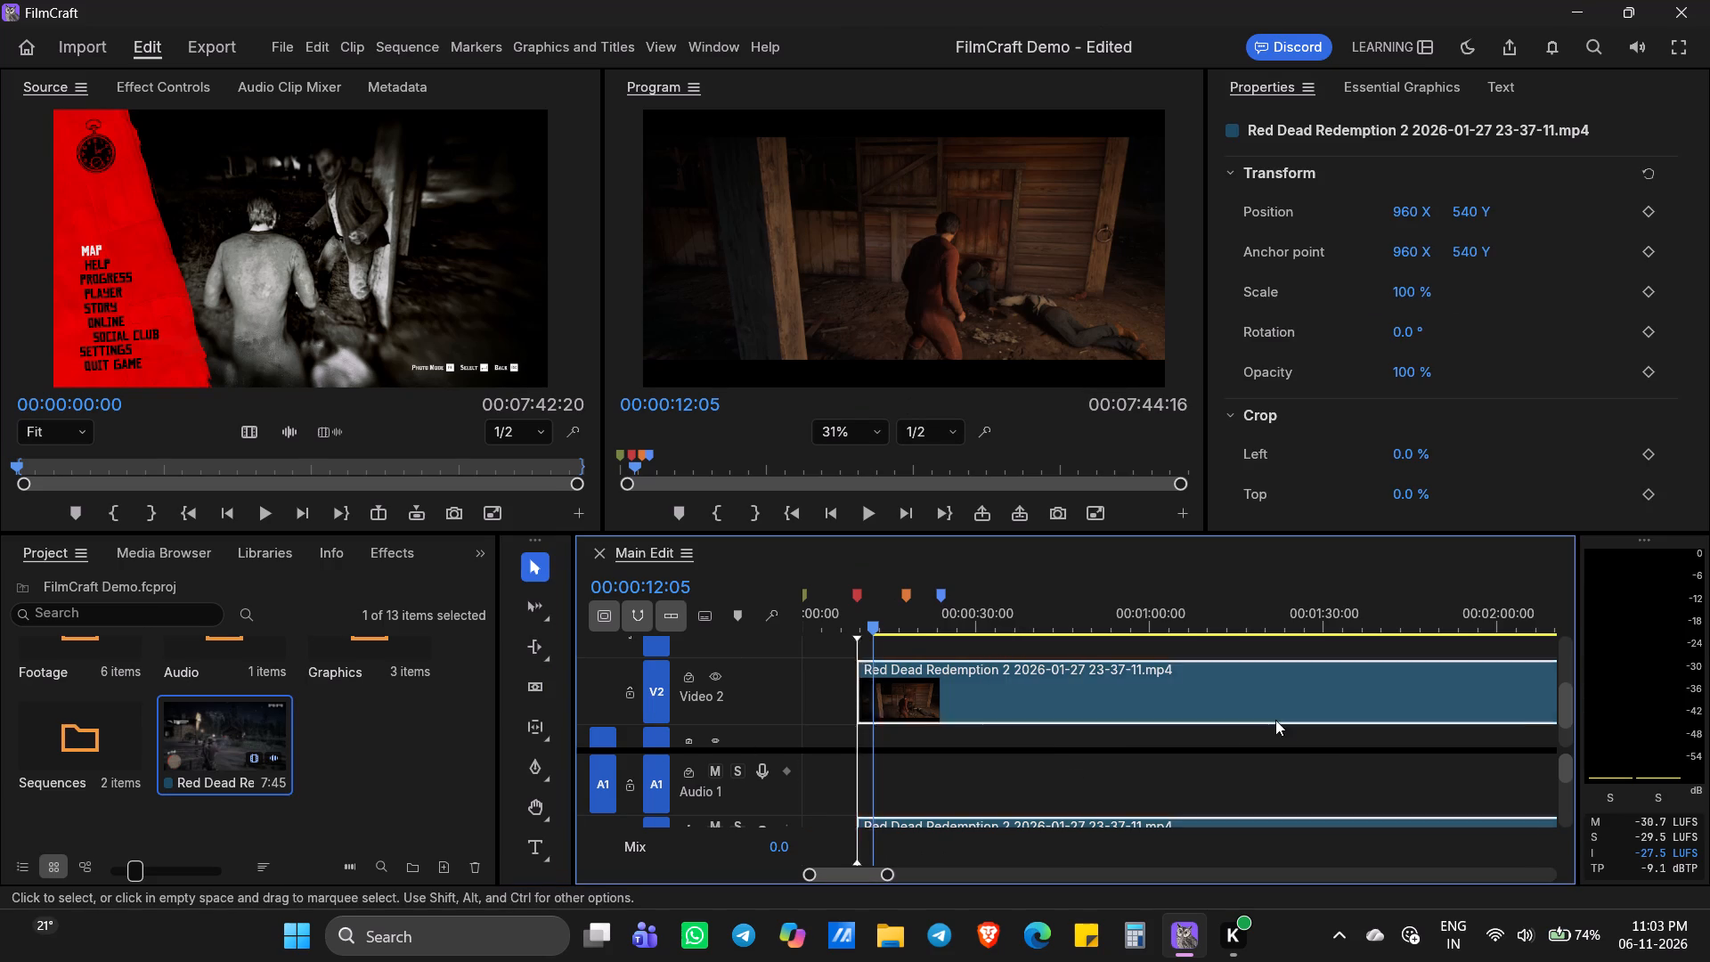
left_click_drag(1275, 720, 1171, 679)
Preview the trimmed clip, returning the playhead to the start of the sequence and playing it from there.
key("space")
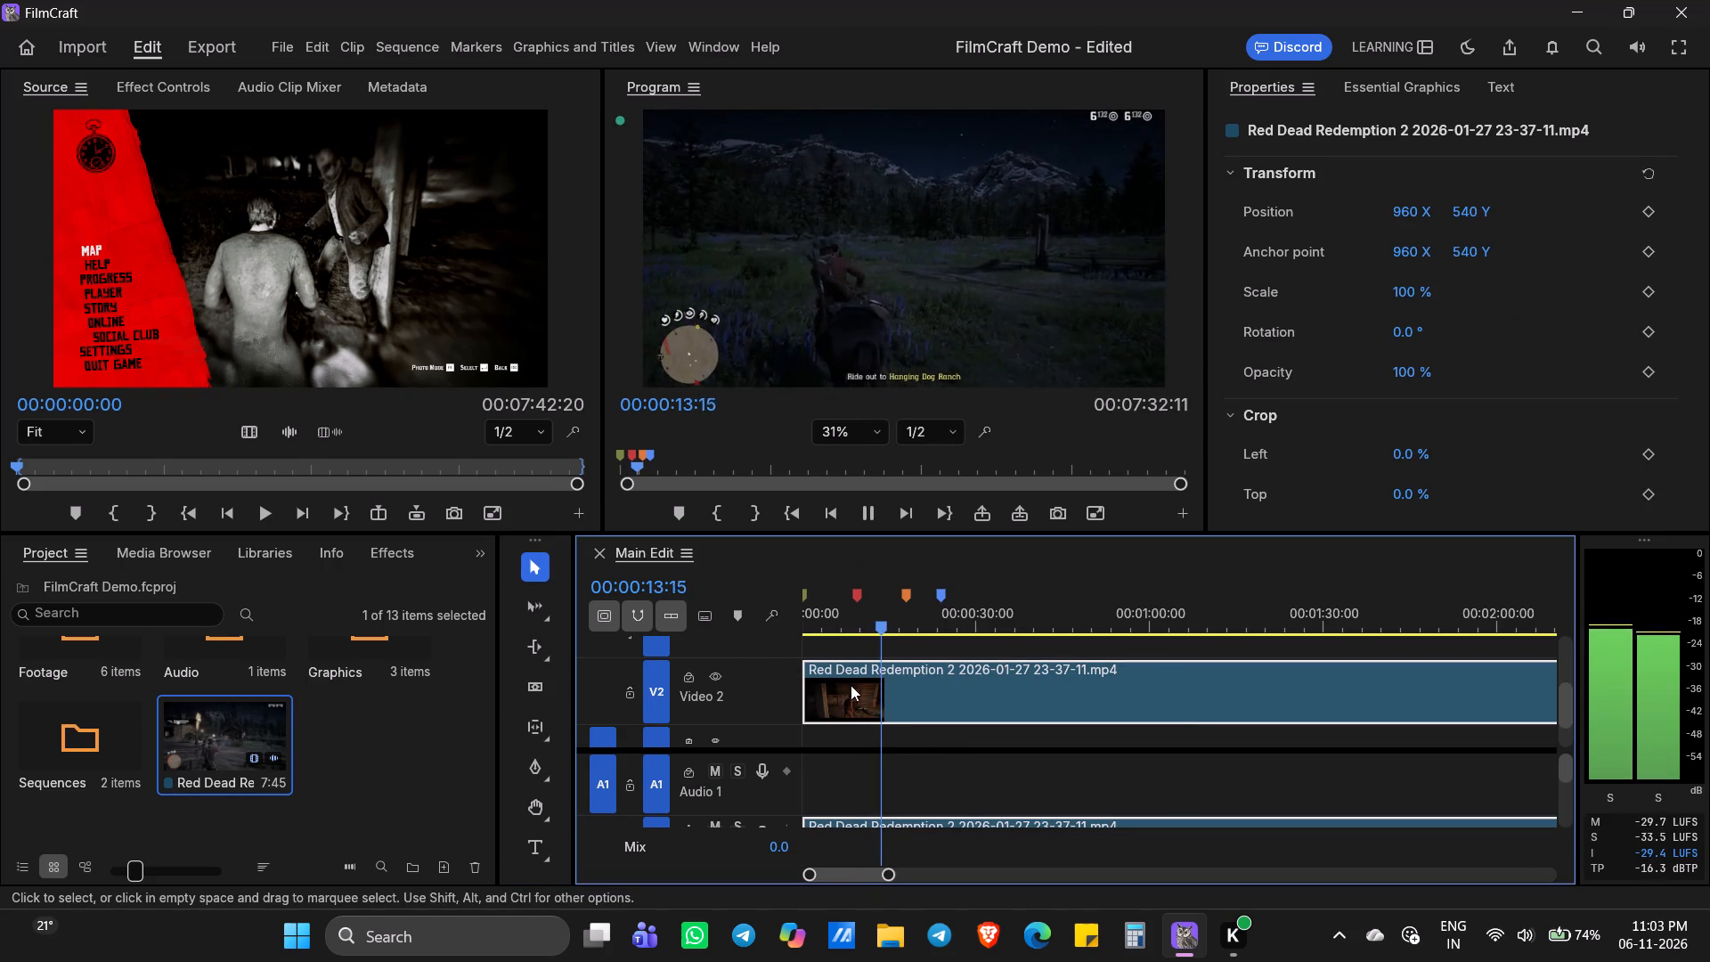
left_click(838, 641)
left_click_drag(830, 640, 809, 630)
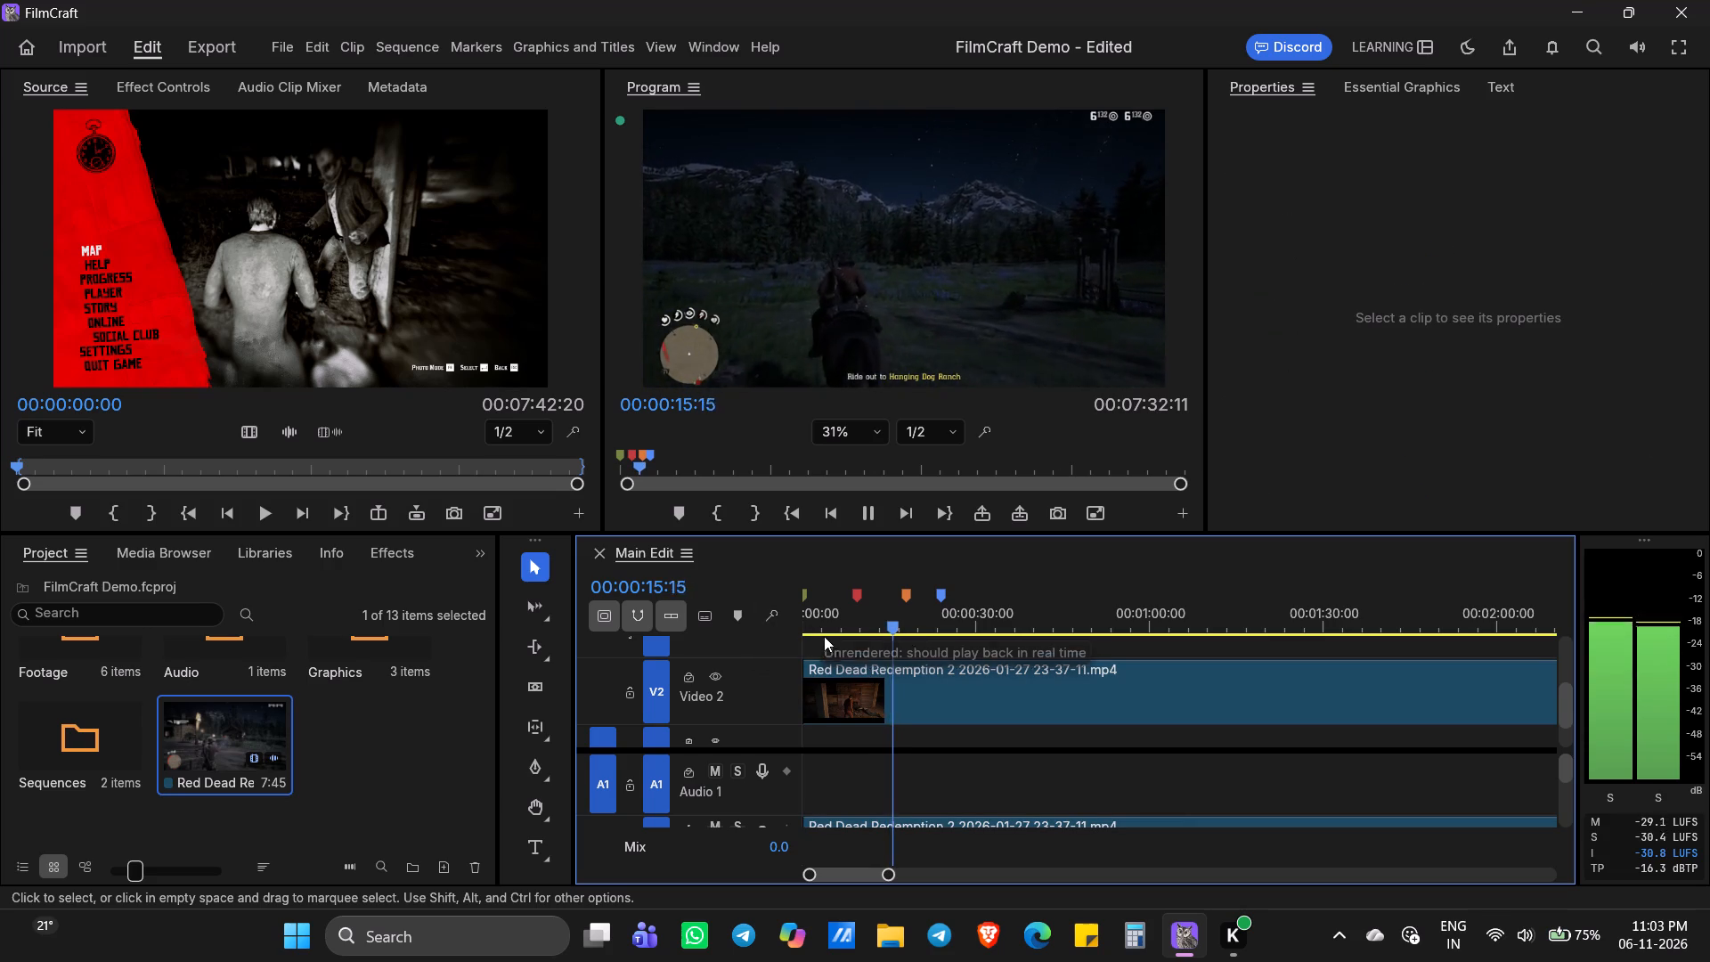
left_click_drag(824, 636, 802, 632)
left_click_drag(889, 631, 799, 626)
left_click(802, 621)
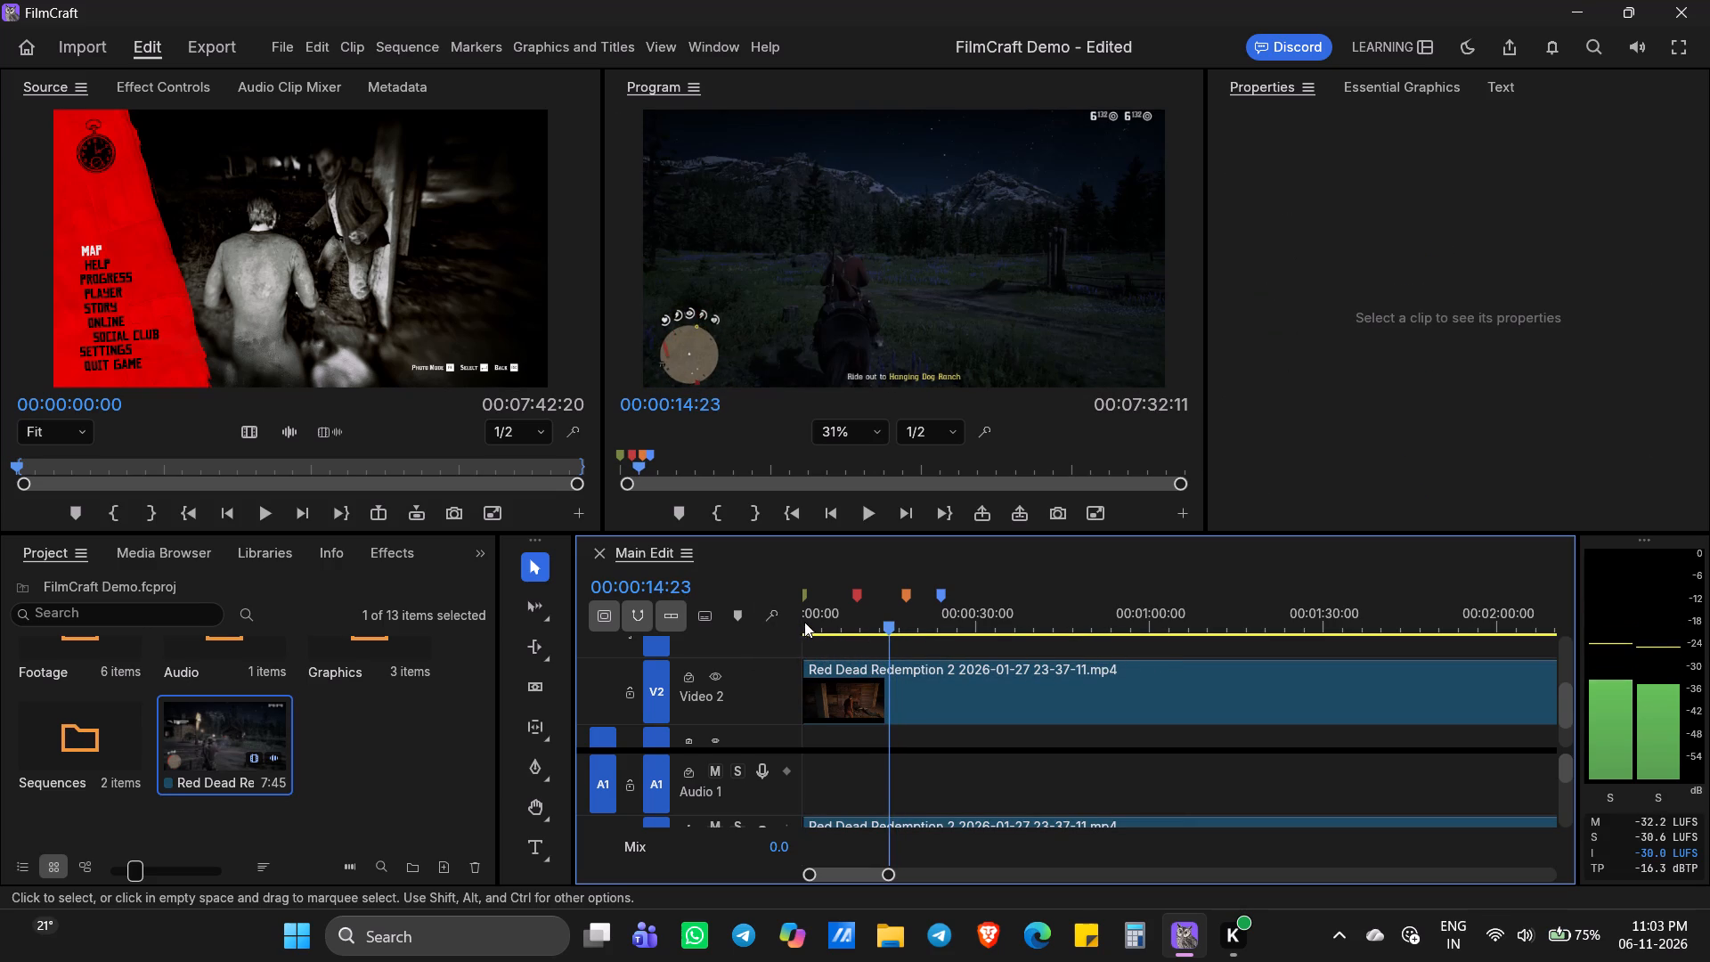
triple_click(807, 626)
double_click(809, 627)
left_click_drag(812, 629, 803, 630)
key("space")
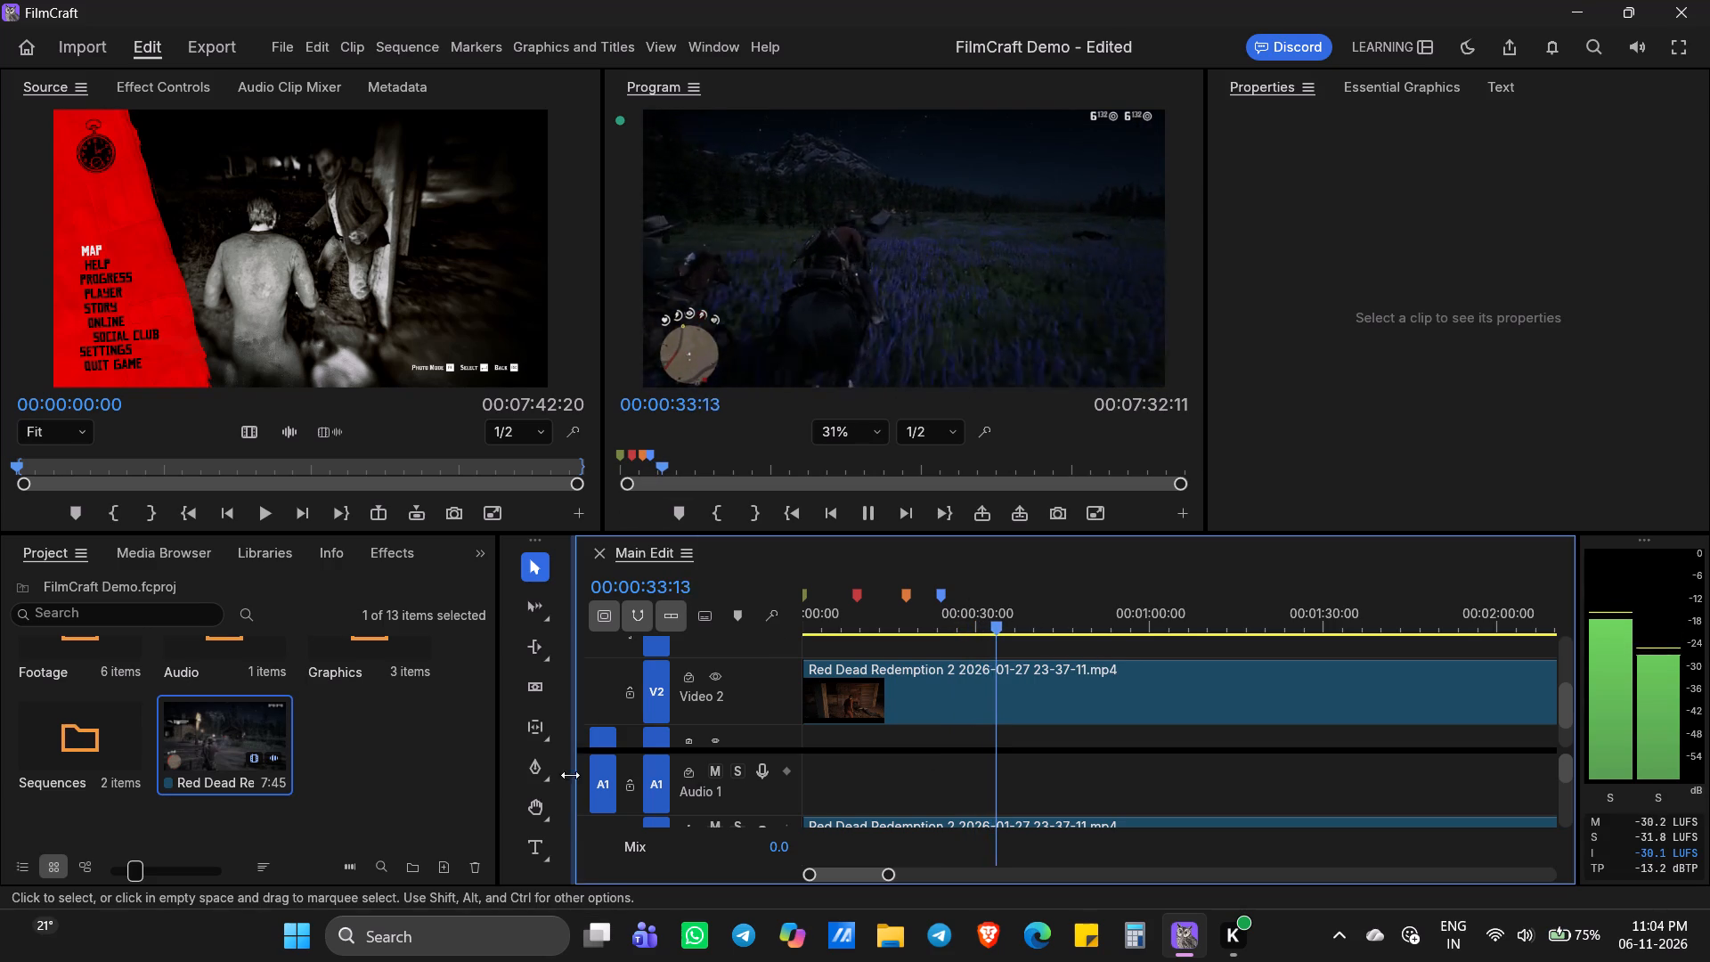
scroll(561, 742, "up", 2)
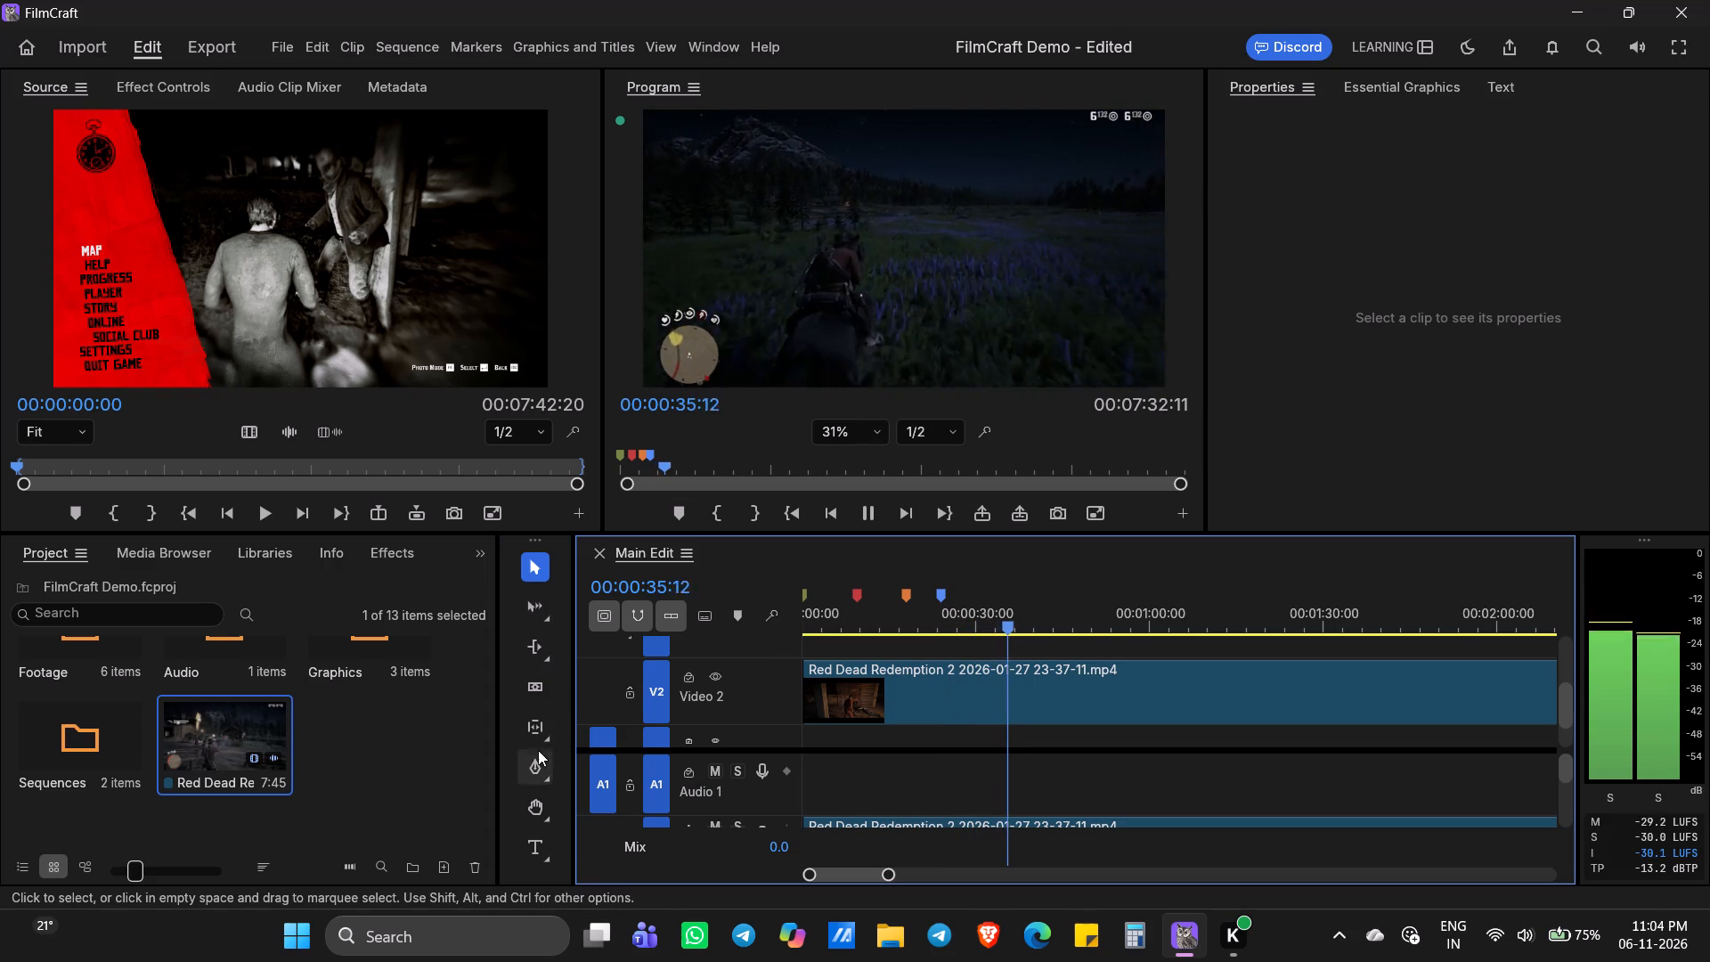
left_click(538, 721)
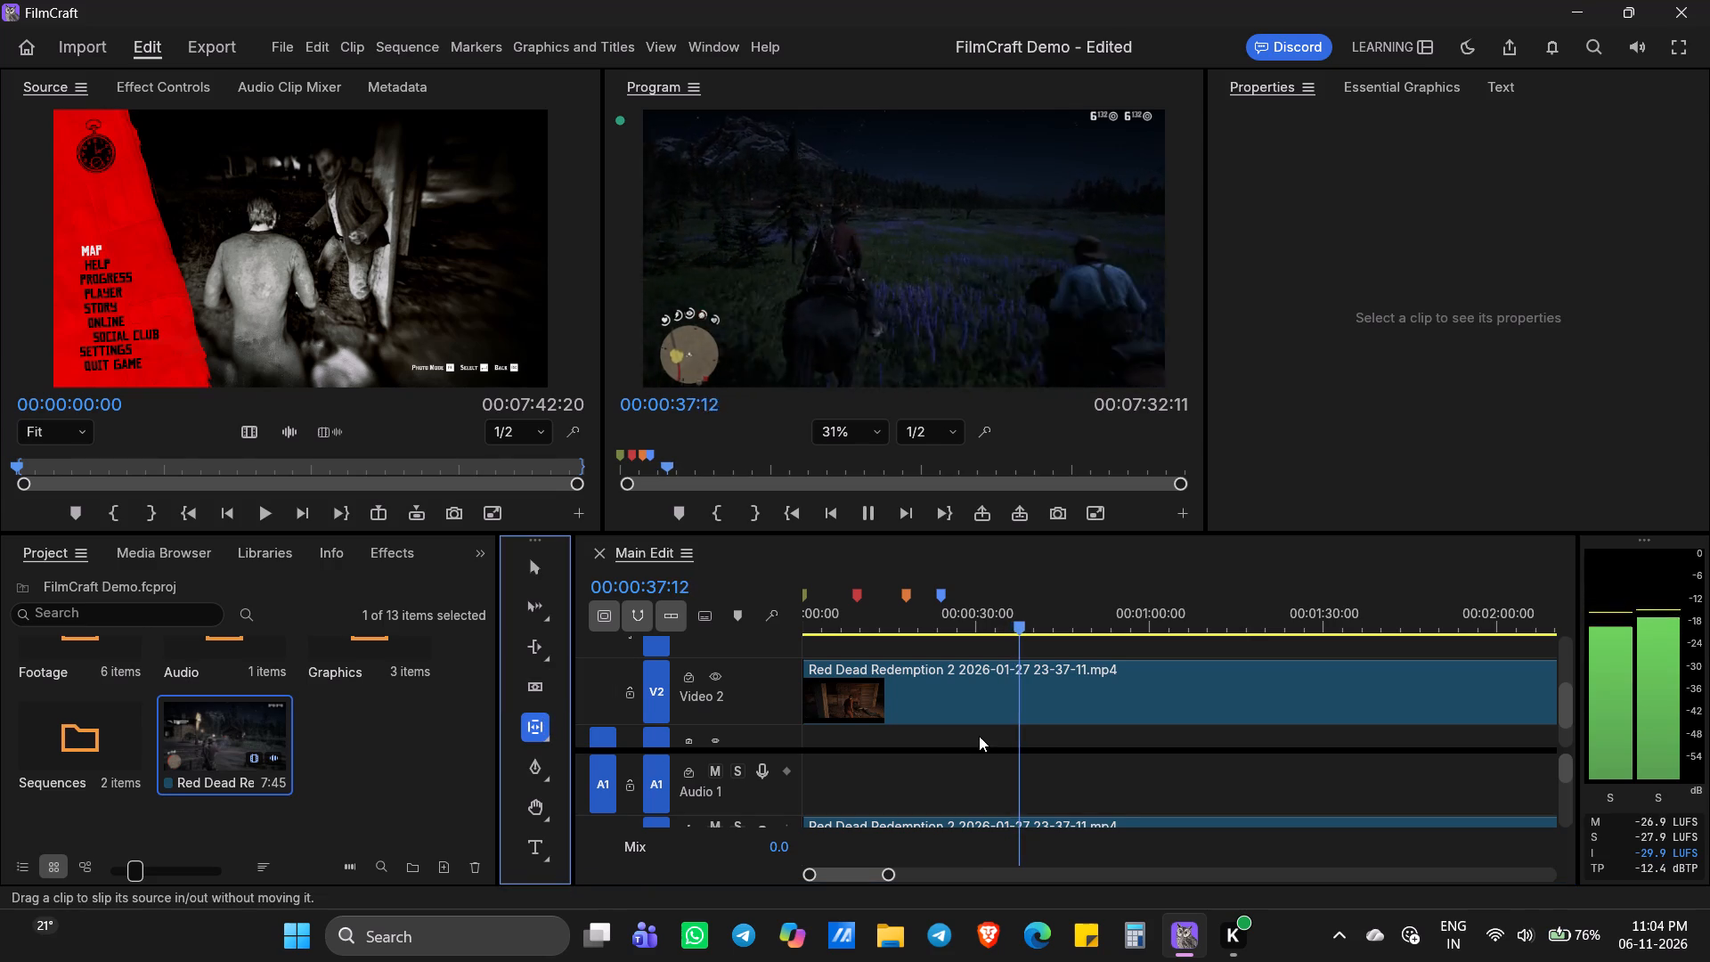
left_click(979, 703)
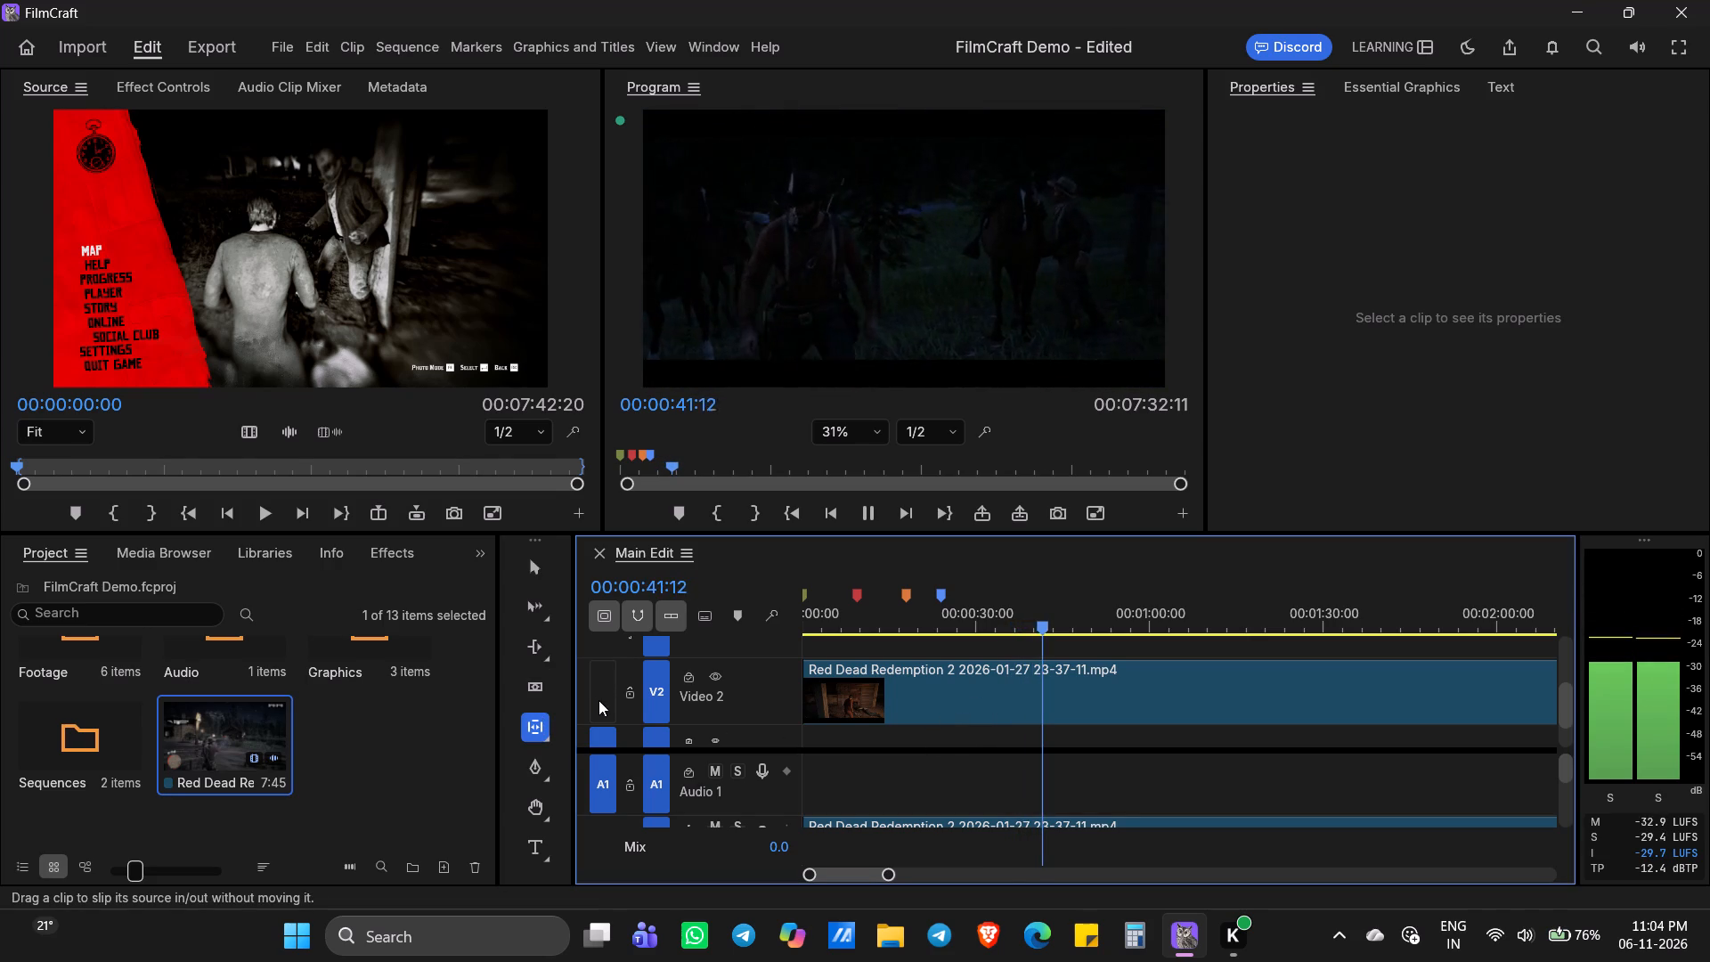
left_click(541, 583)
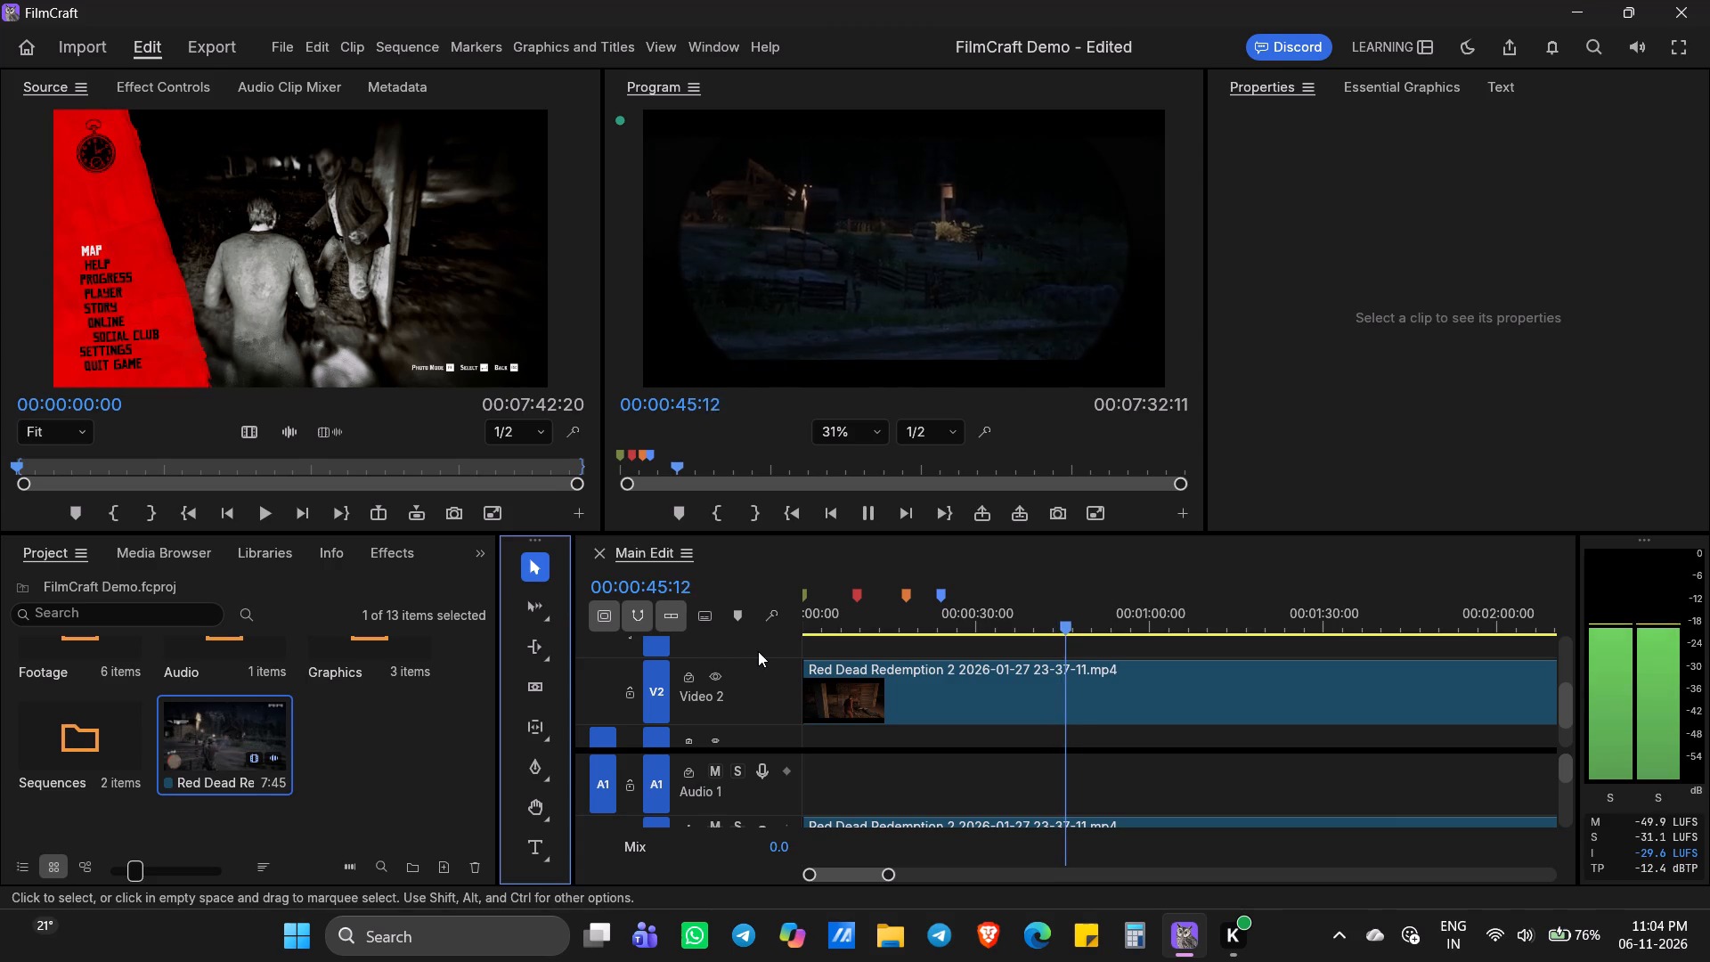
Split the Red Dead Redemption 2 clip on Video 2 at 00:00:39:13 with the Razor tool.
left_click(1044, 674)
left_click_drag(1071, 635, 1020, 629)
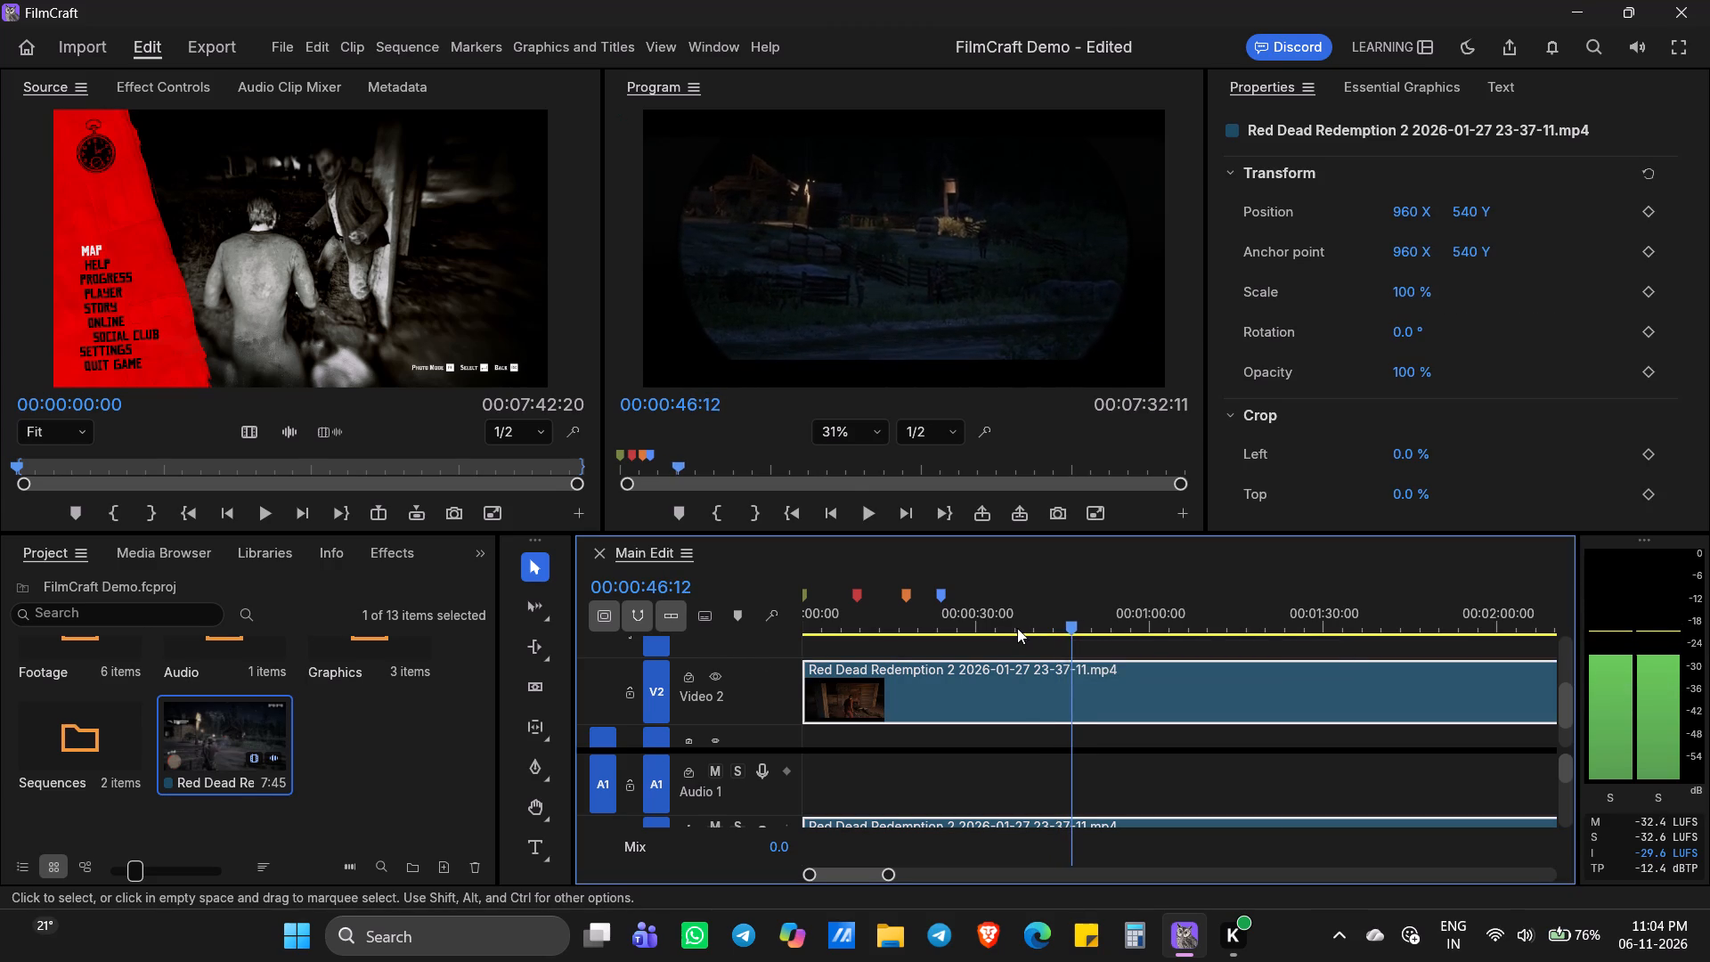
left_click(1016, 627)
triple_click(993, 626)
key("space")
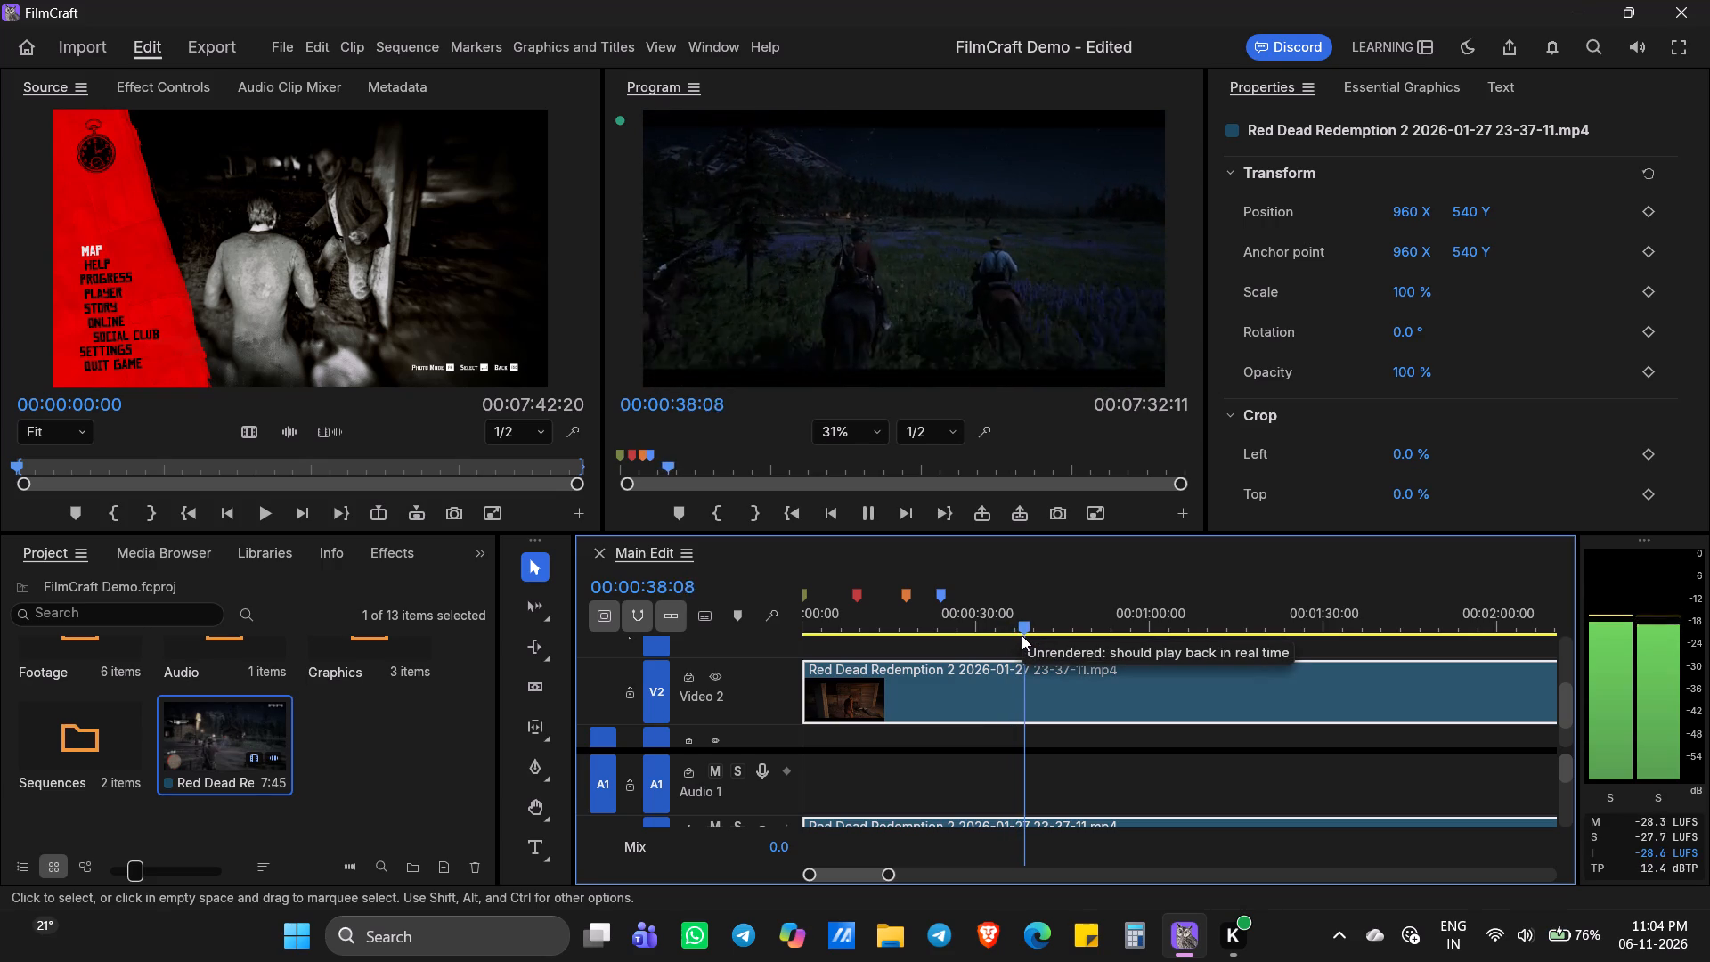
key("space")
key("space")
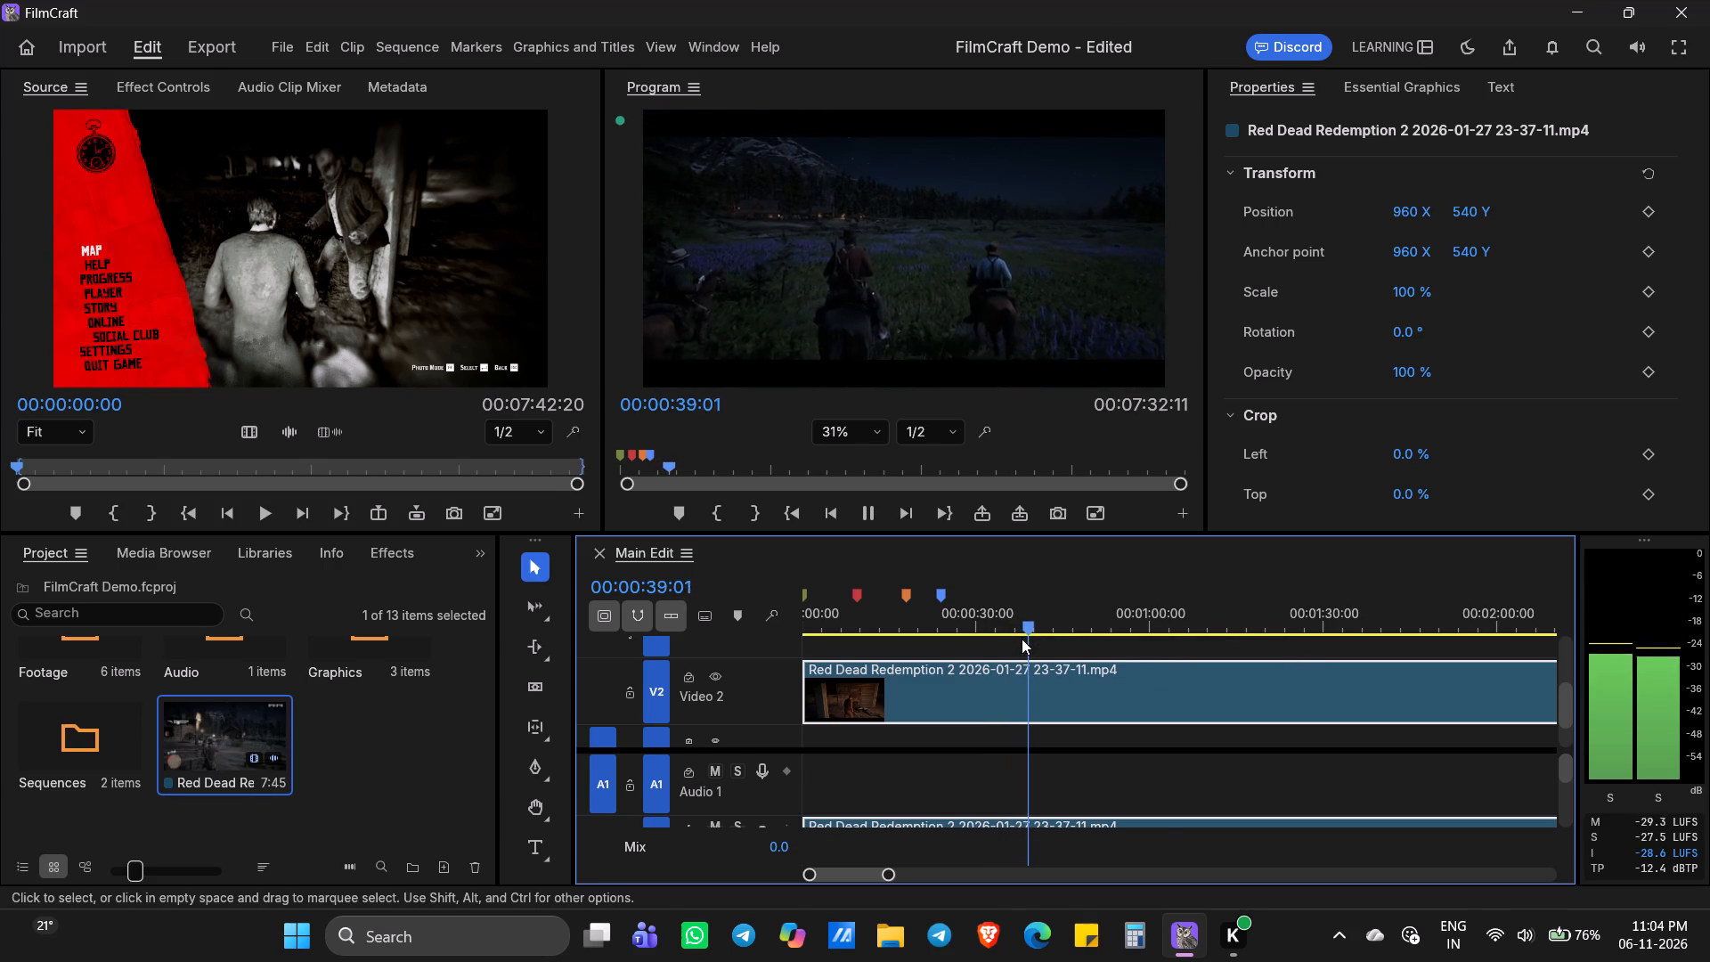
key("space")
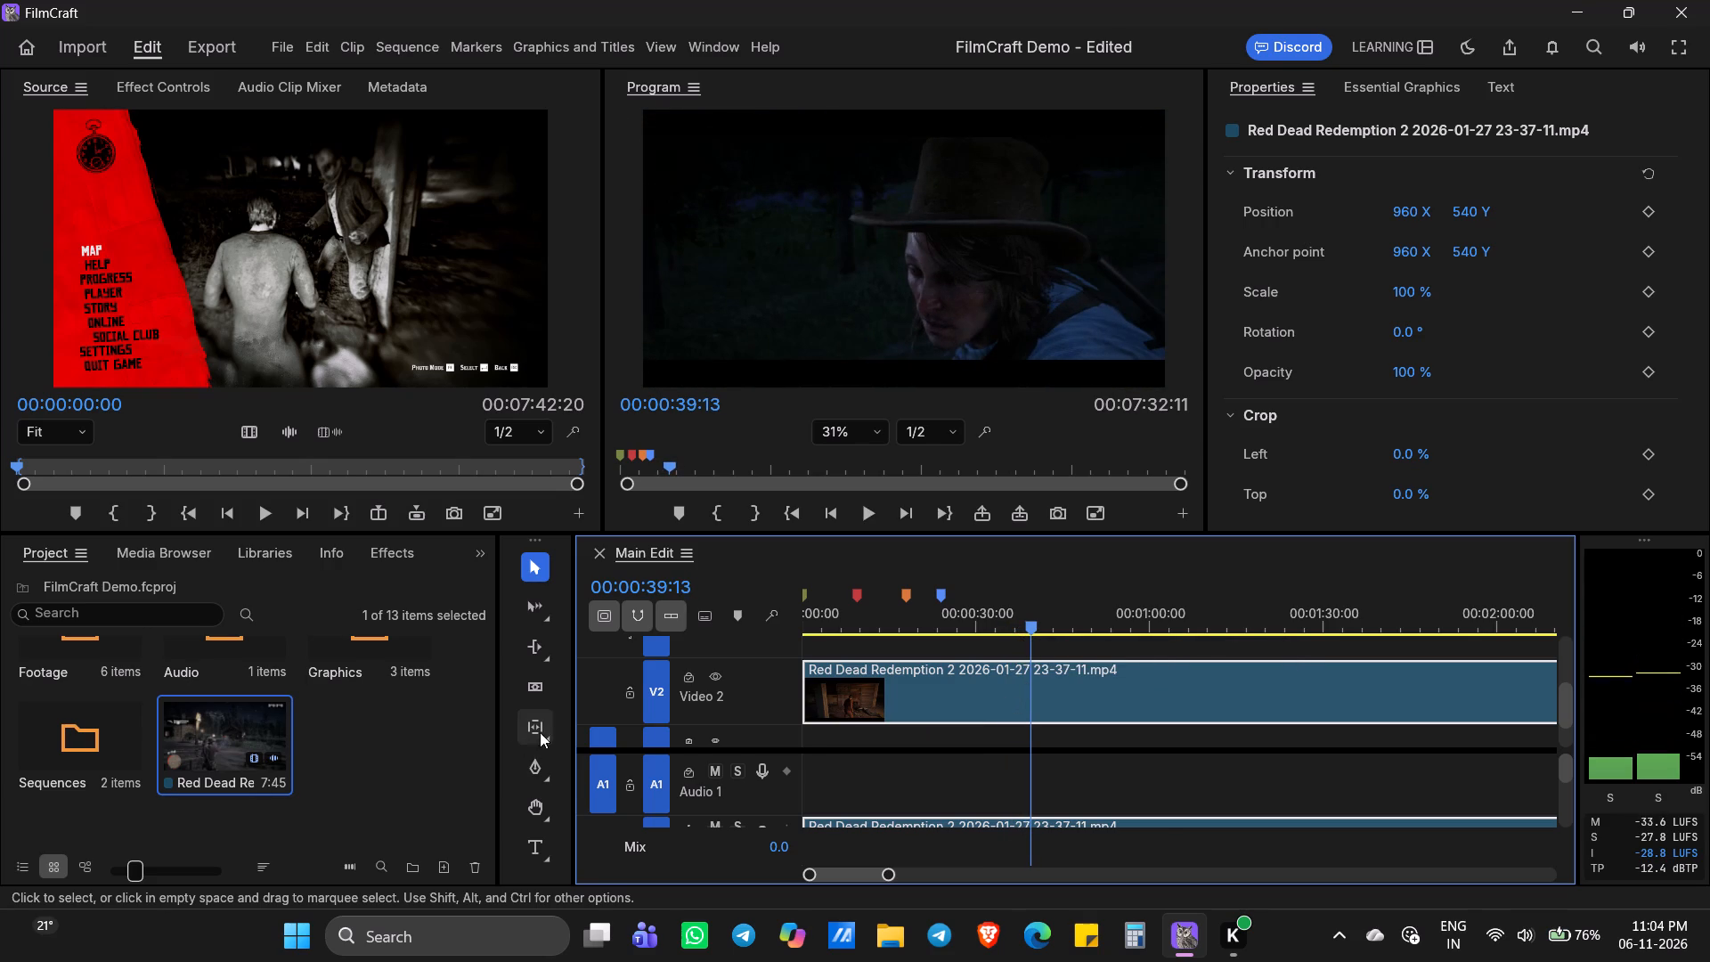
left_click(540, 682)
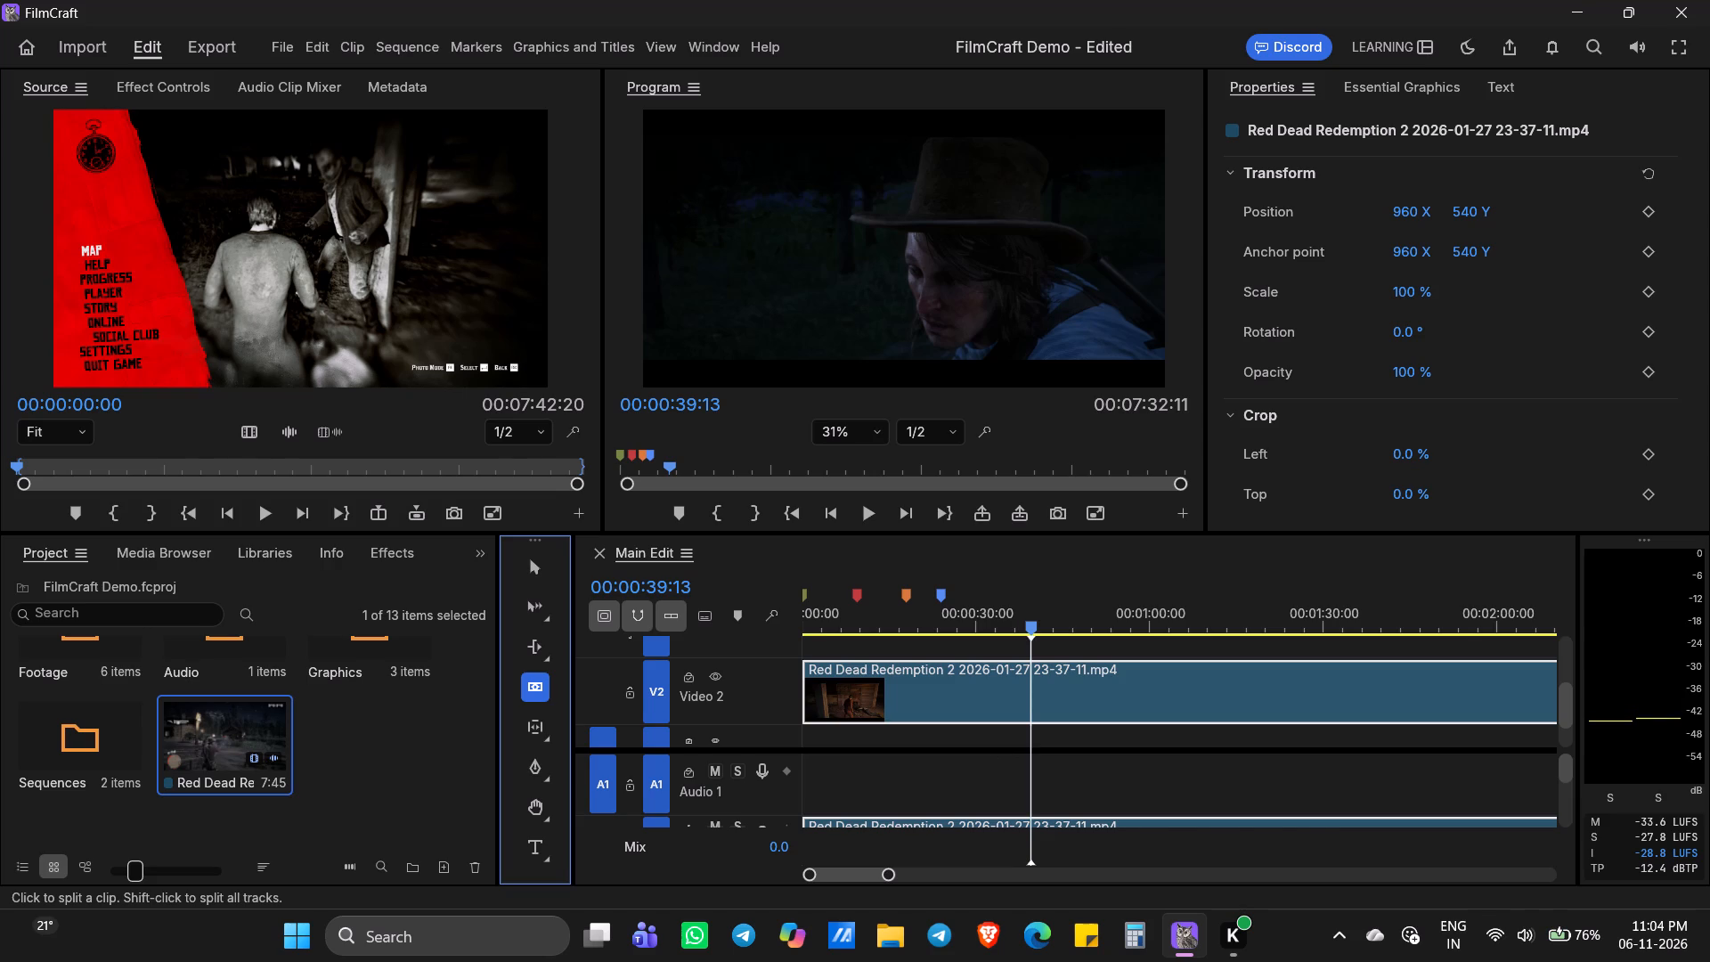
left_click(1032, 707)
Play on past the cut to find the next edit point and split the Video 2 clip again at about 00:01:06.
key("space")
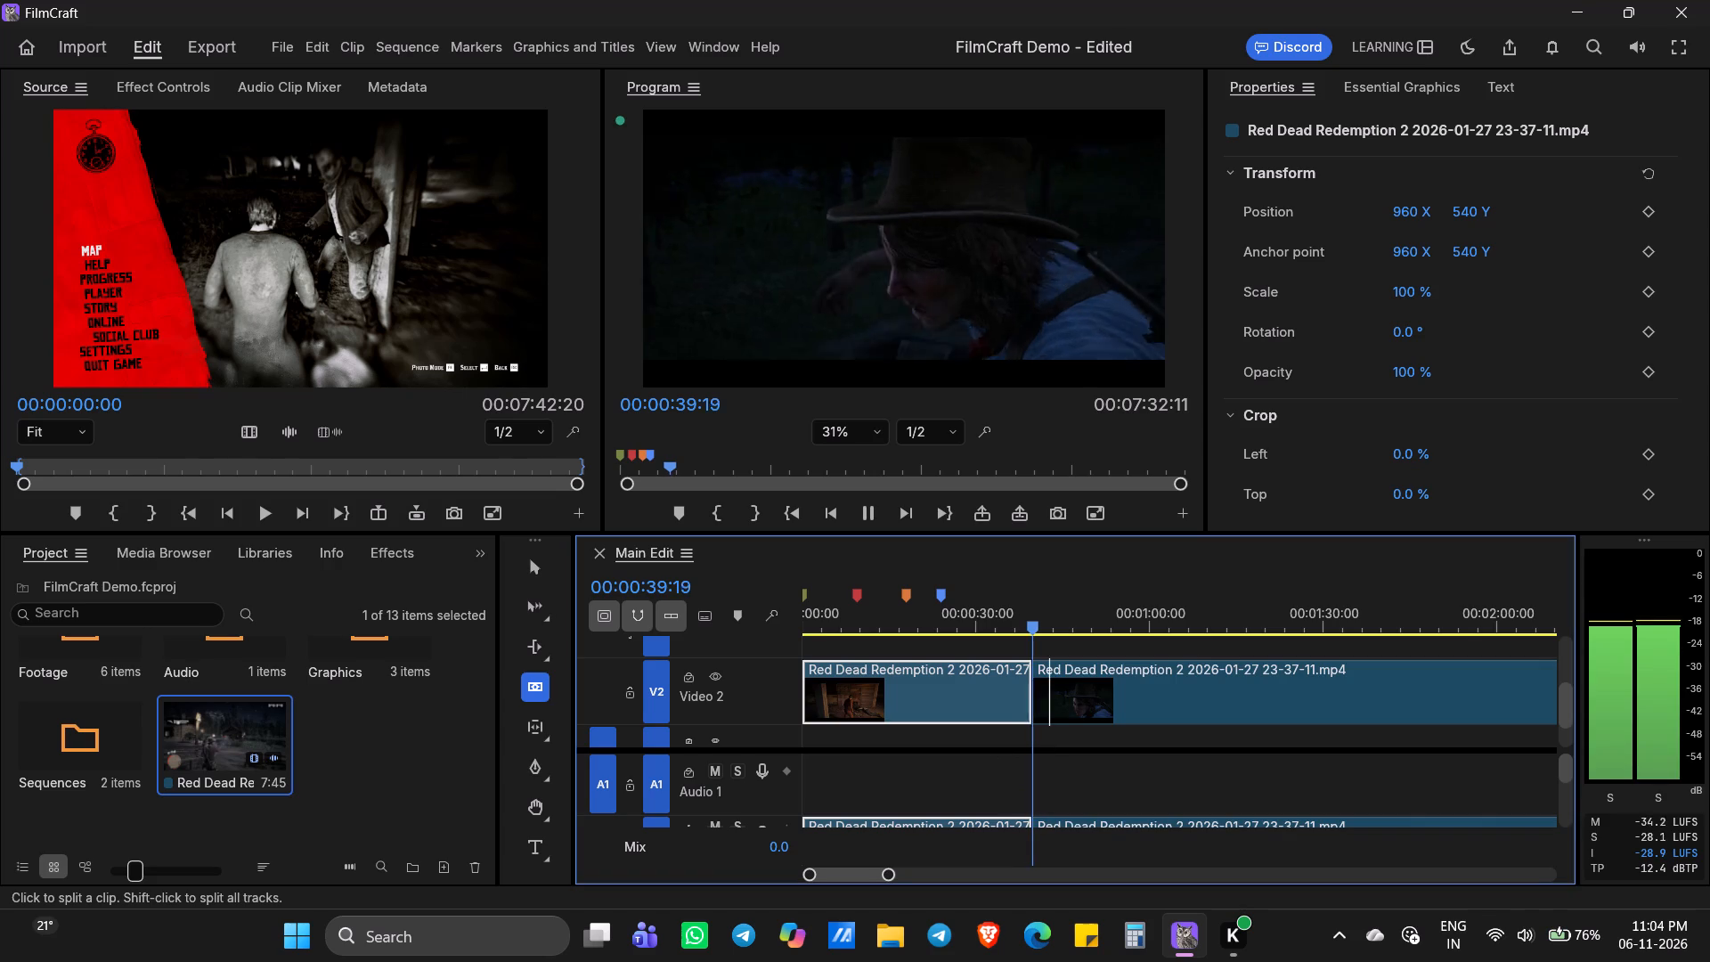
left_click(524, 557)
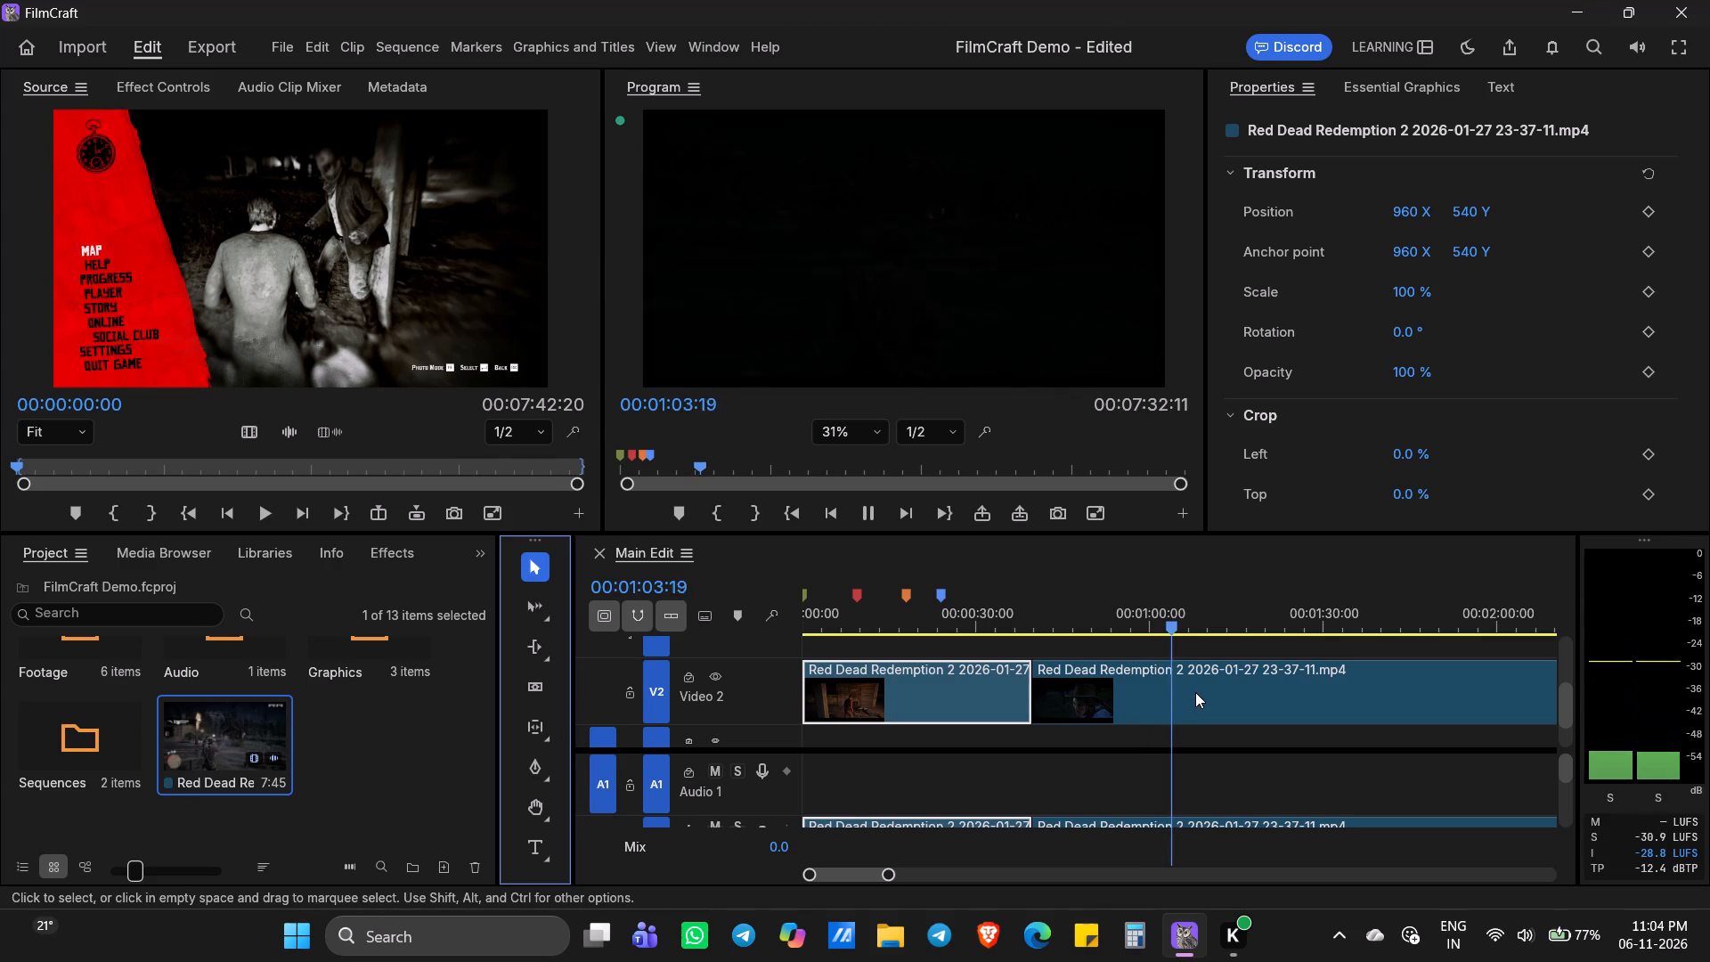
double_click(1146, 633)
key("space")
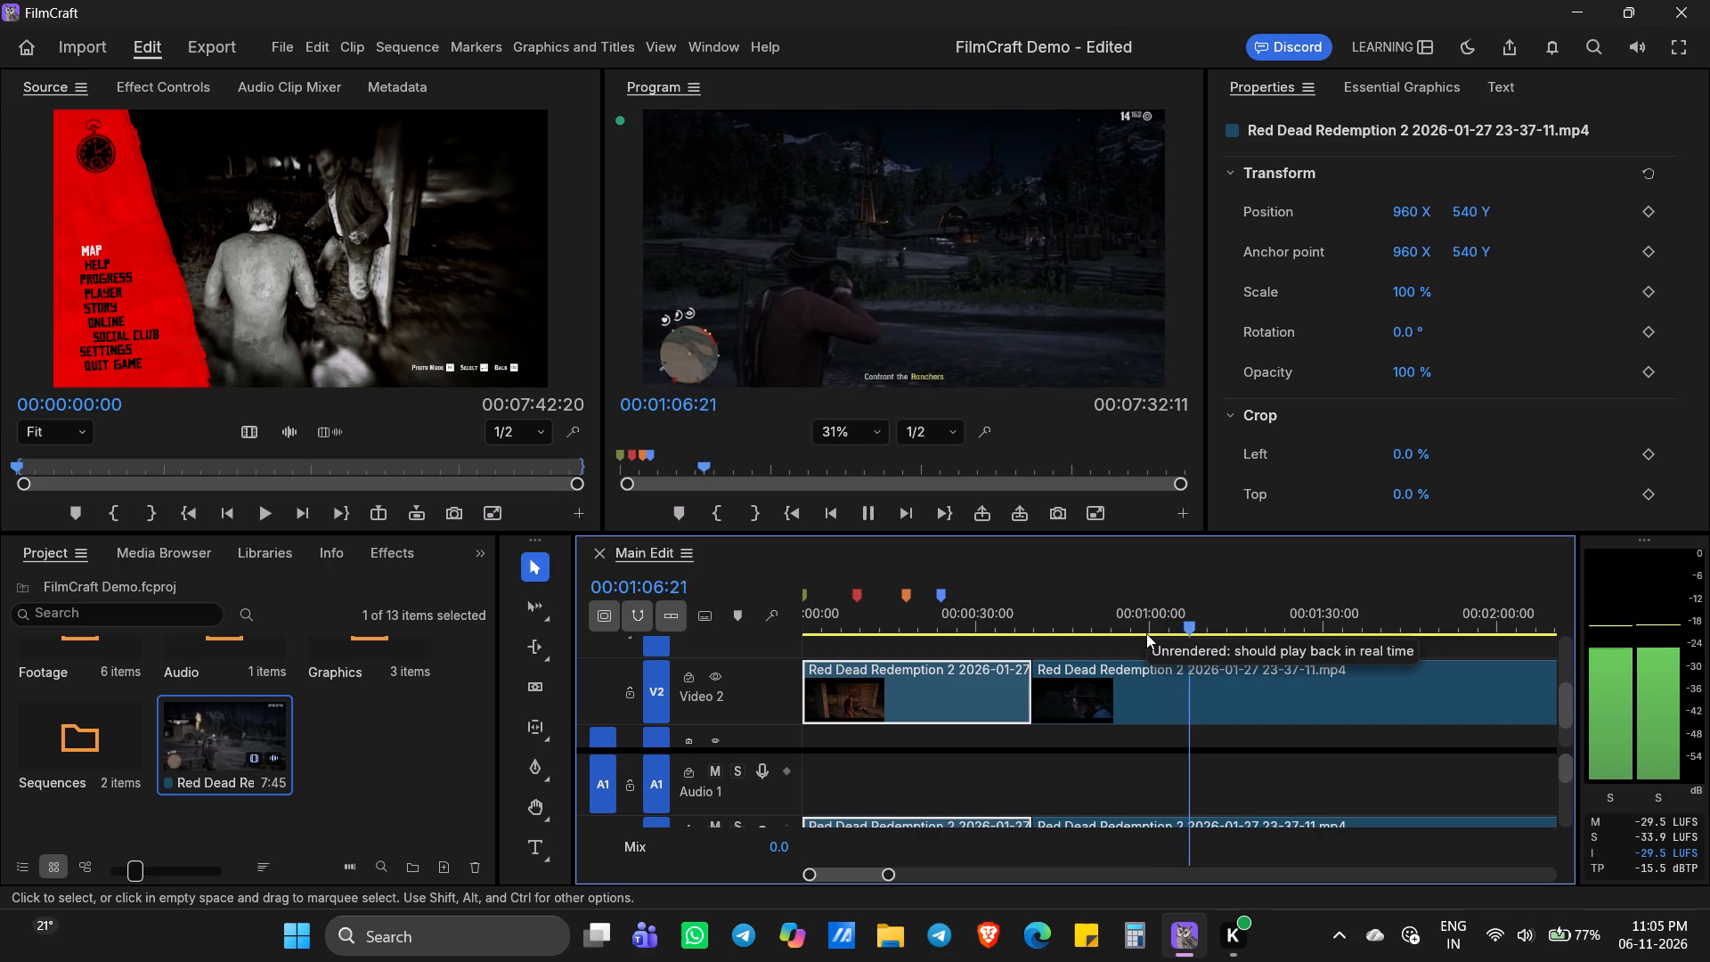
key("space")
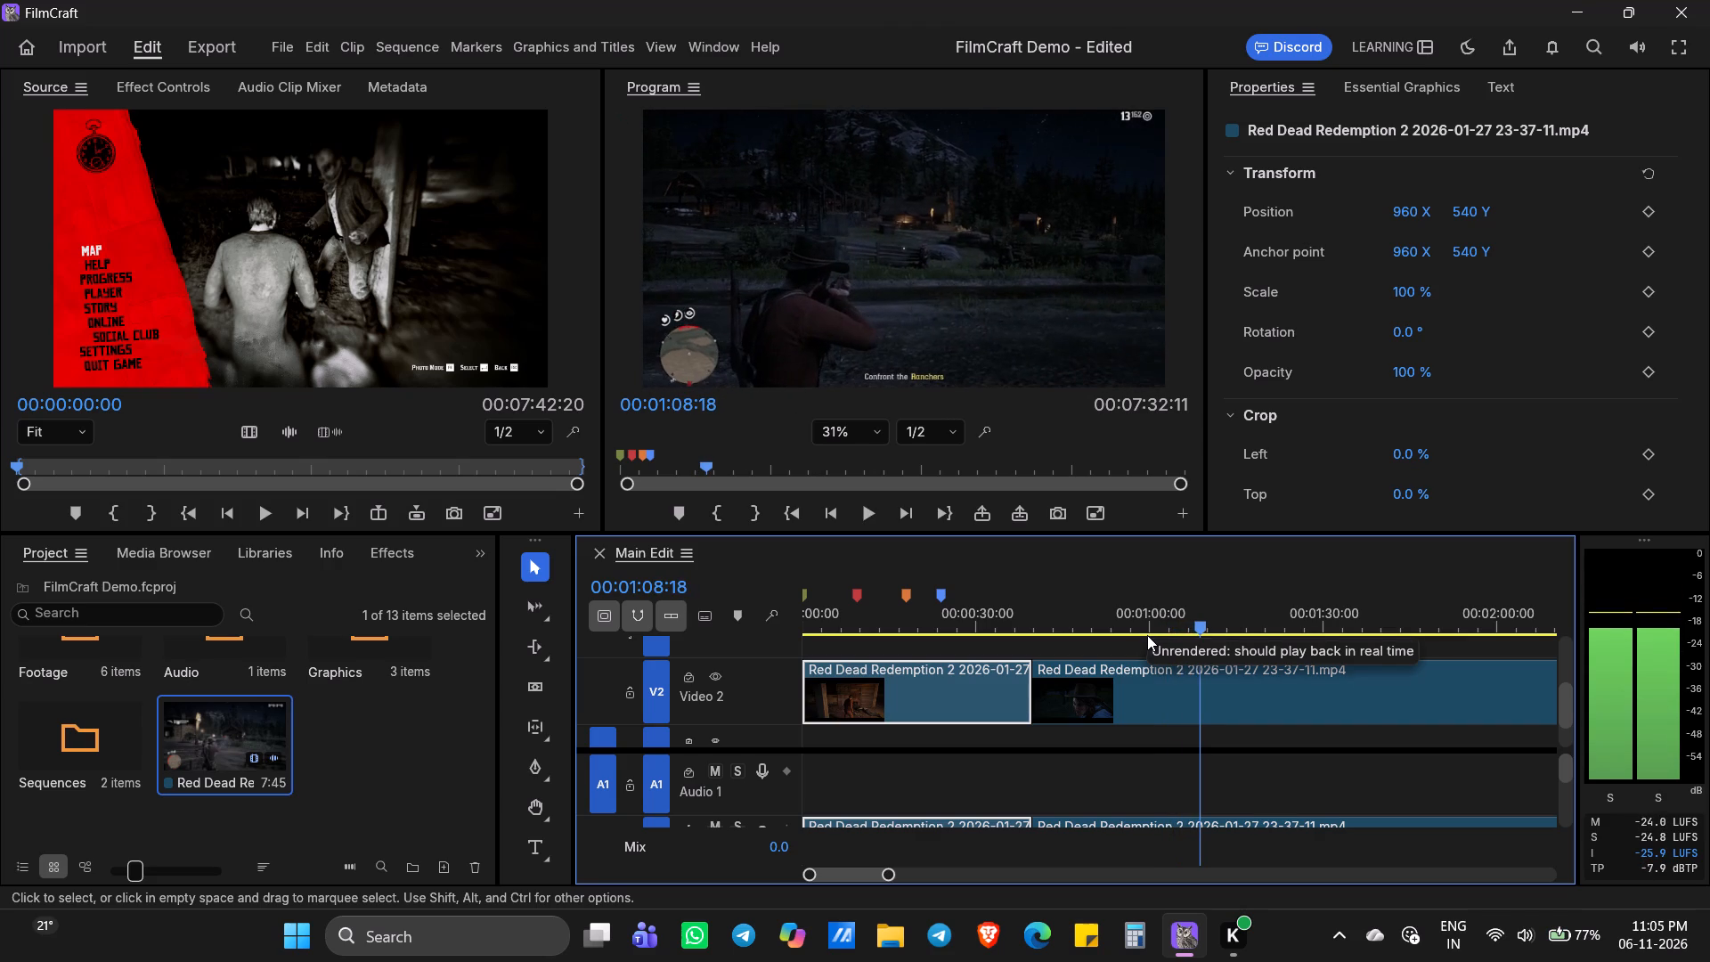
triple_click(1177, 637)
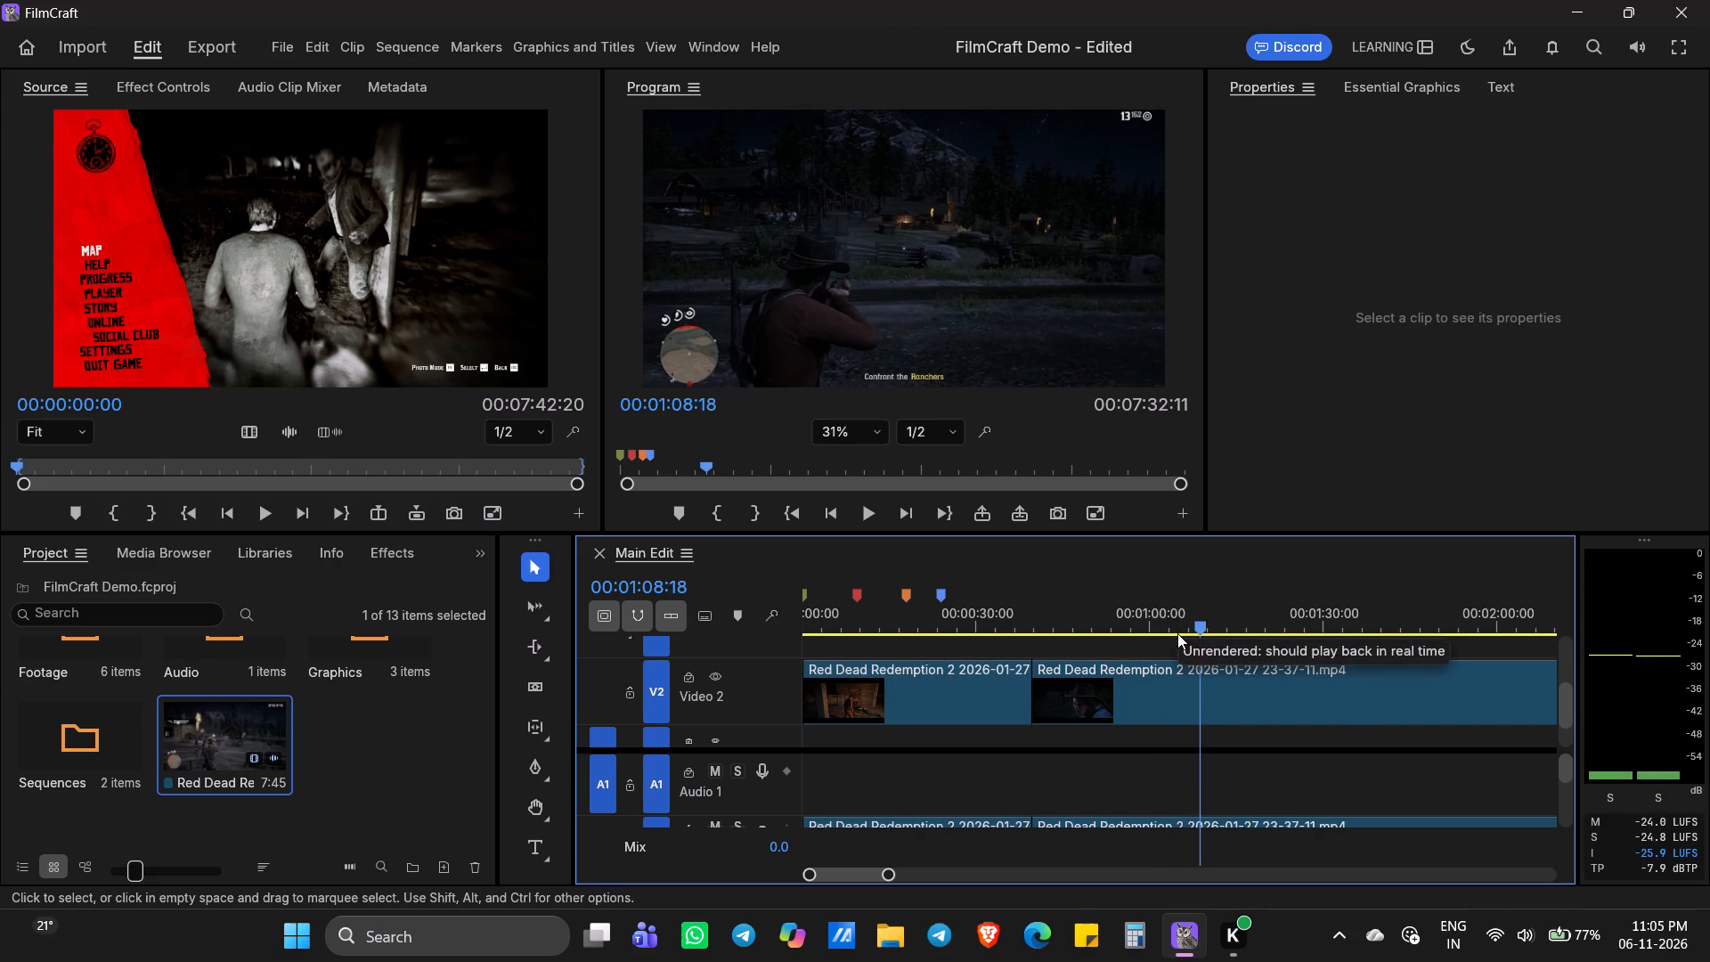
double_click(1177, 633)
key("space")
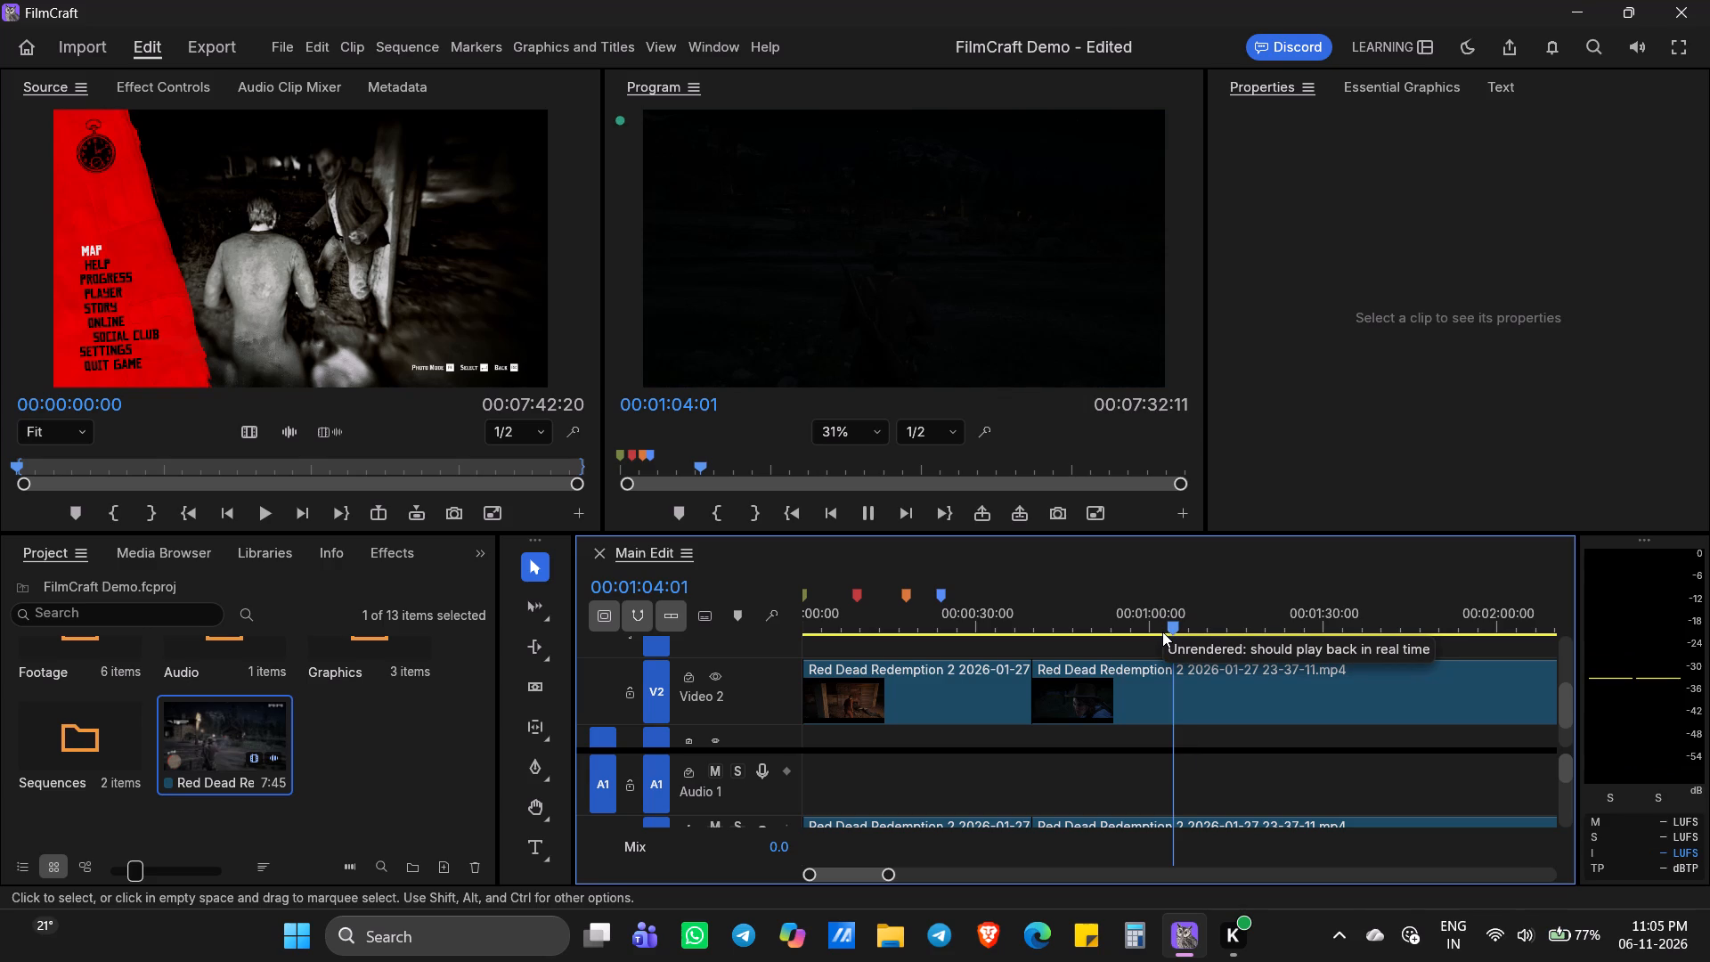
key("space")
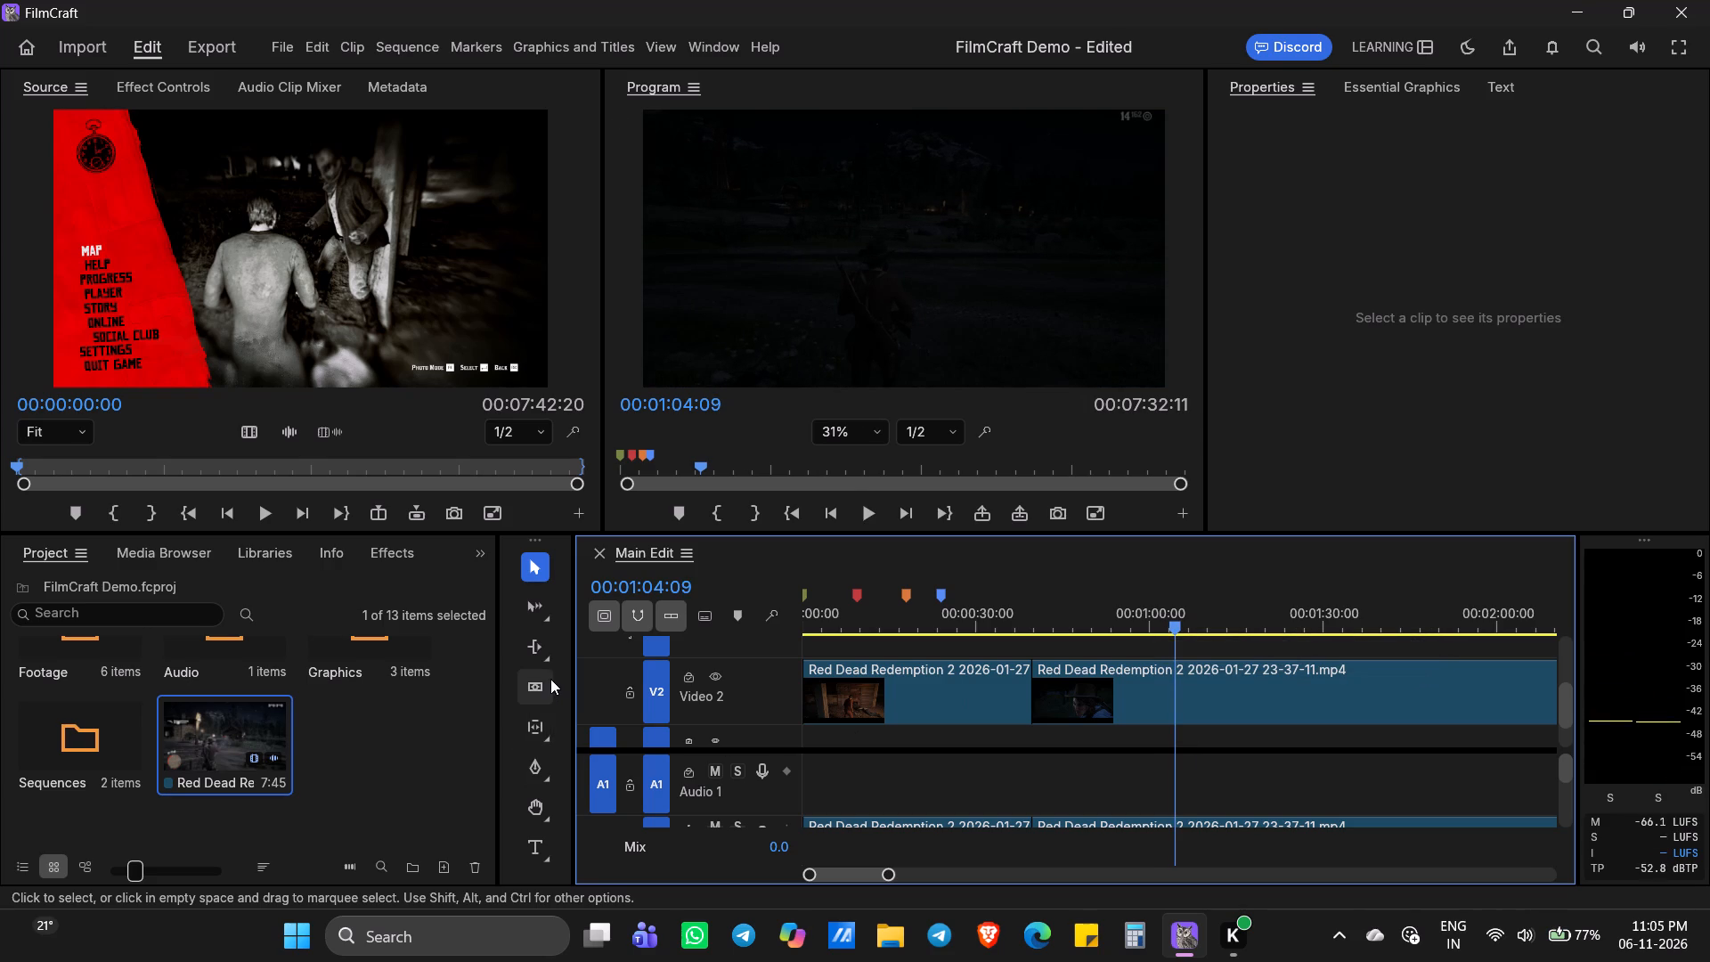
left_click(550, 679)
key("space")
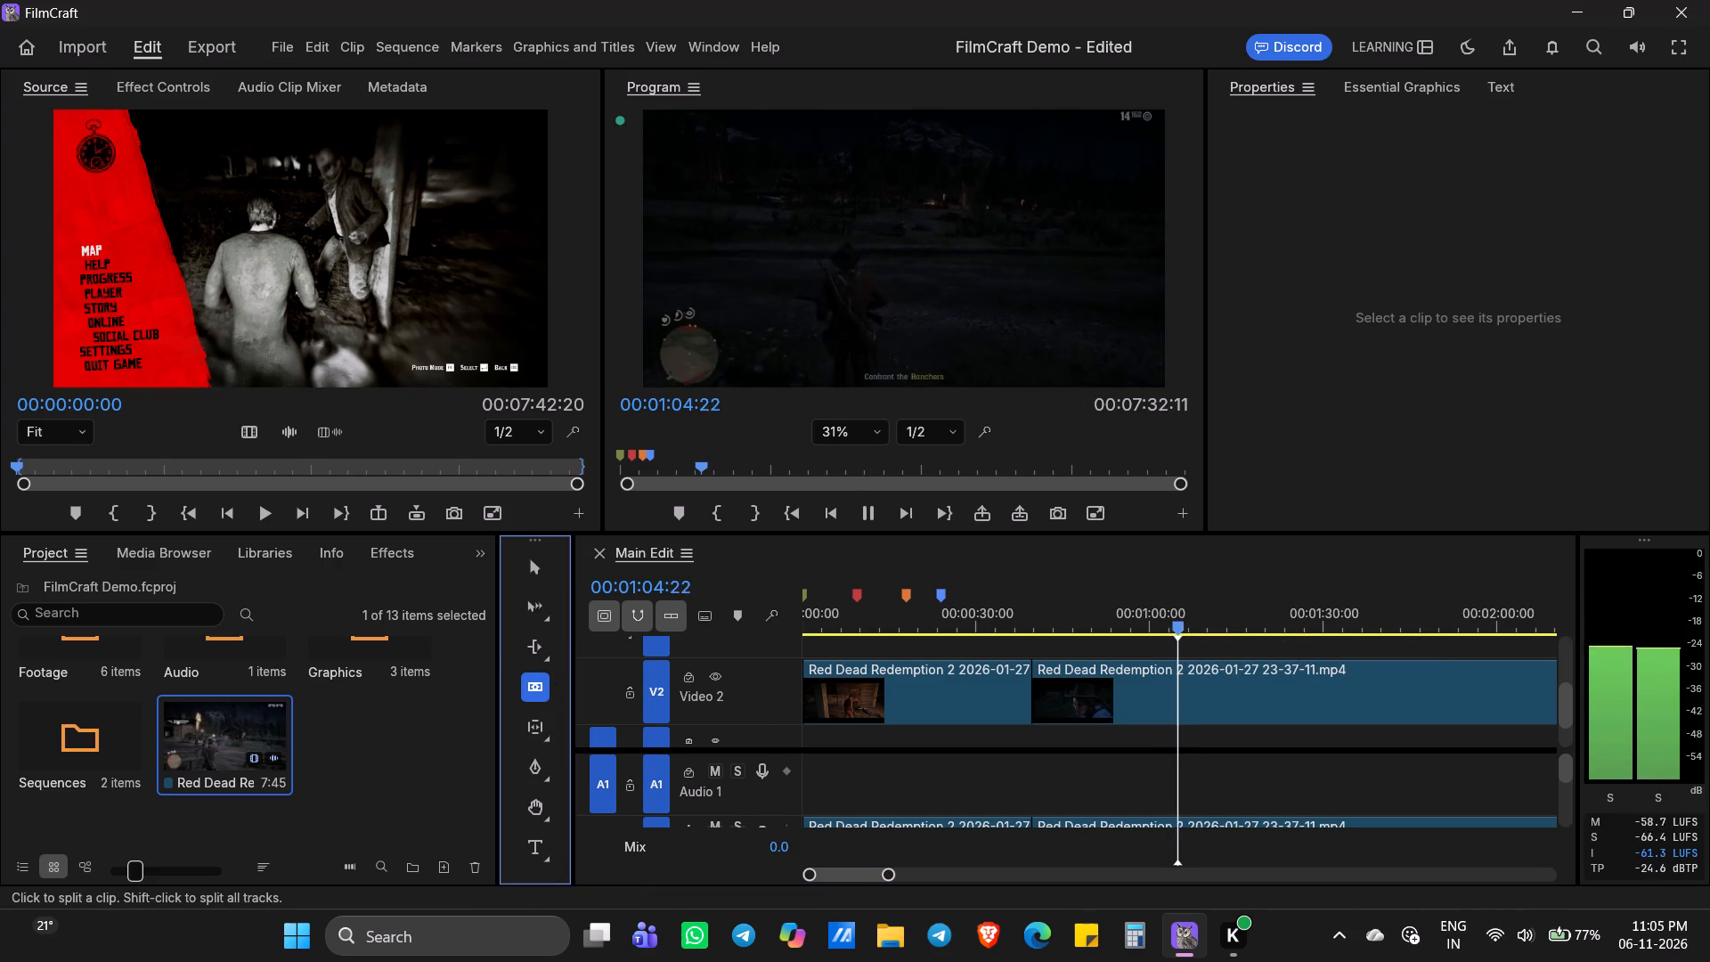
left_click(1182, 709)
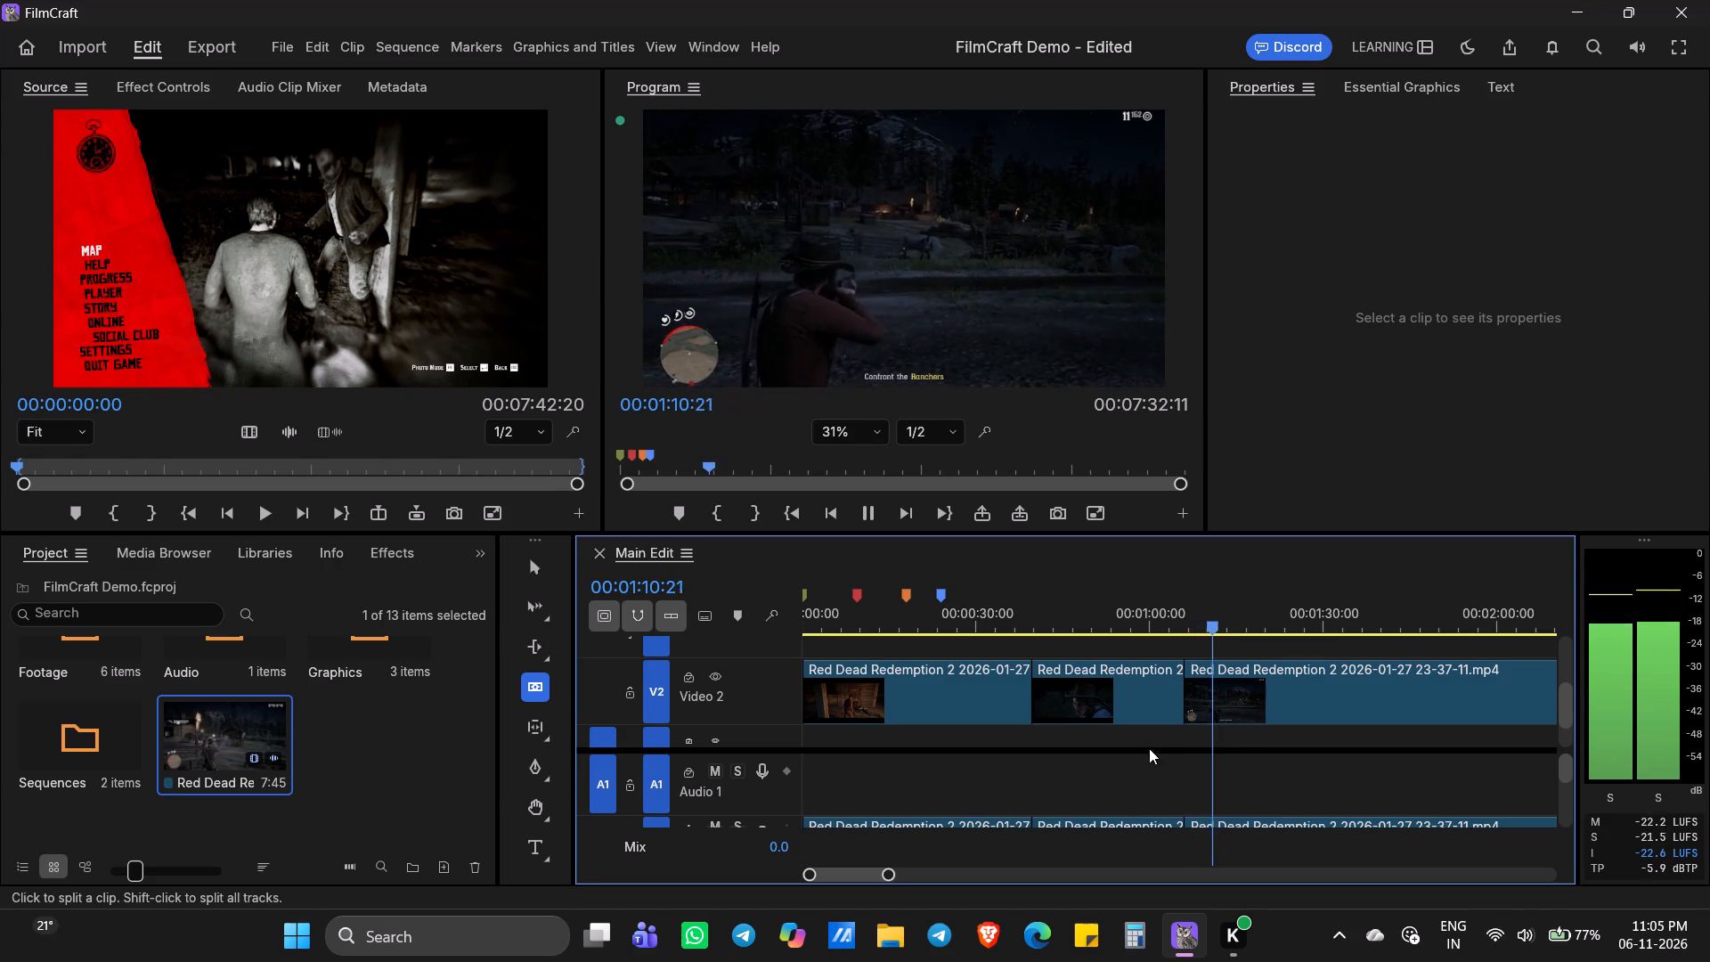
Clear the middle segment between the two cuts, leaving a gap on Video 2.
right_click(1111, 698)
left_click(1148, 168)
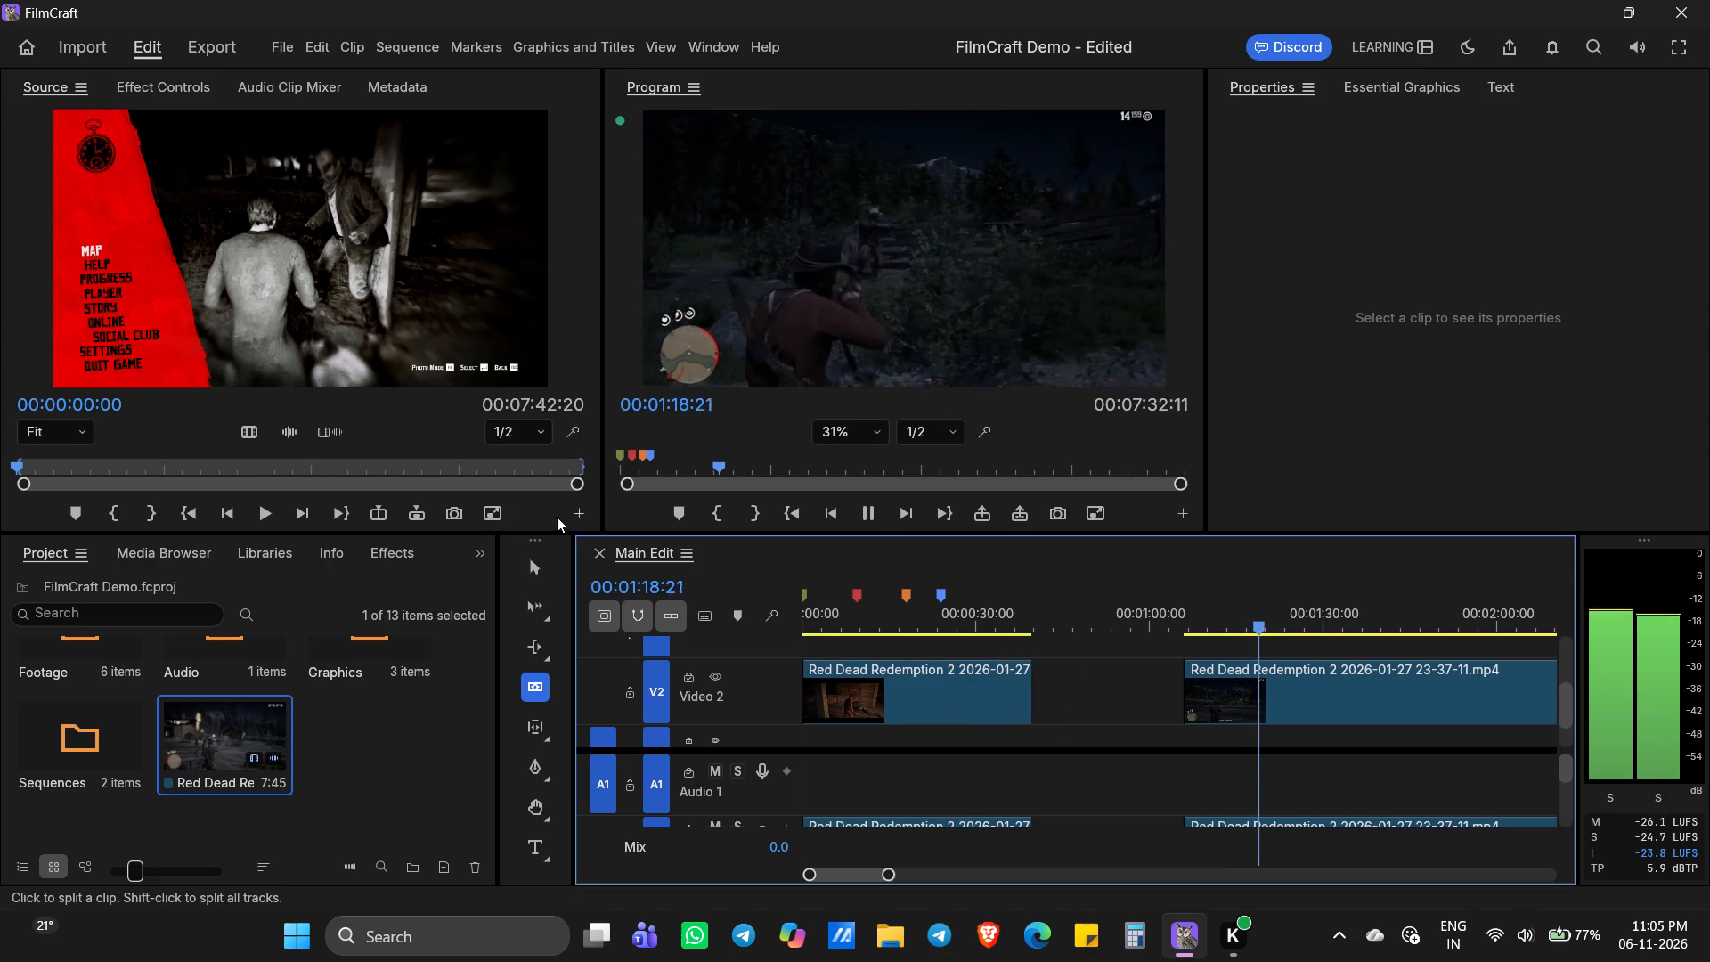
left_click(534, 554)
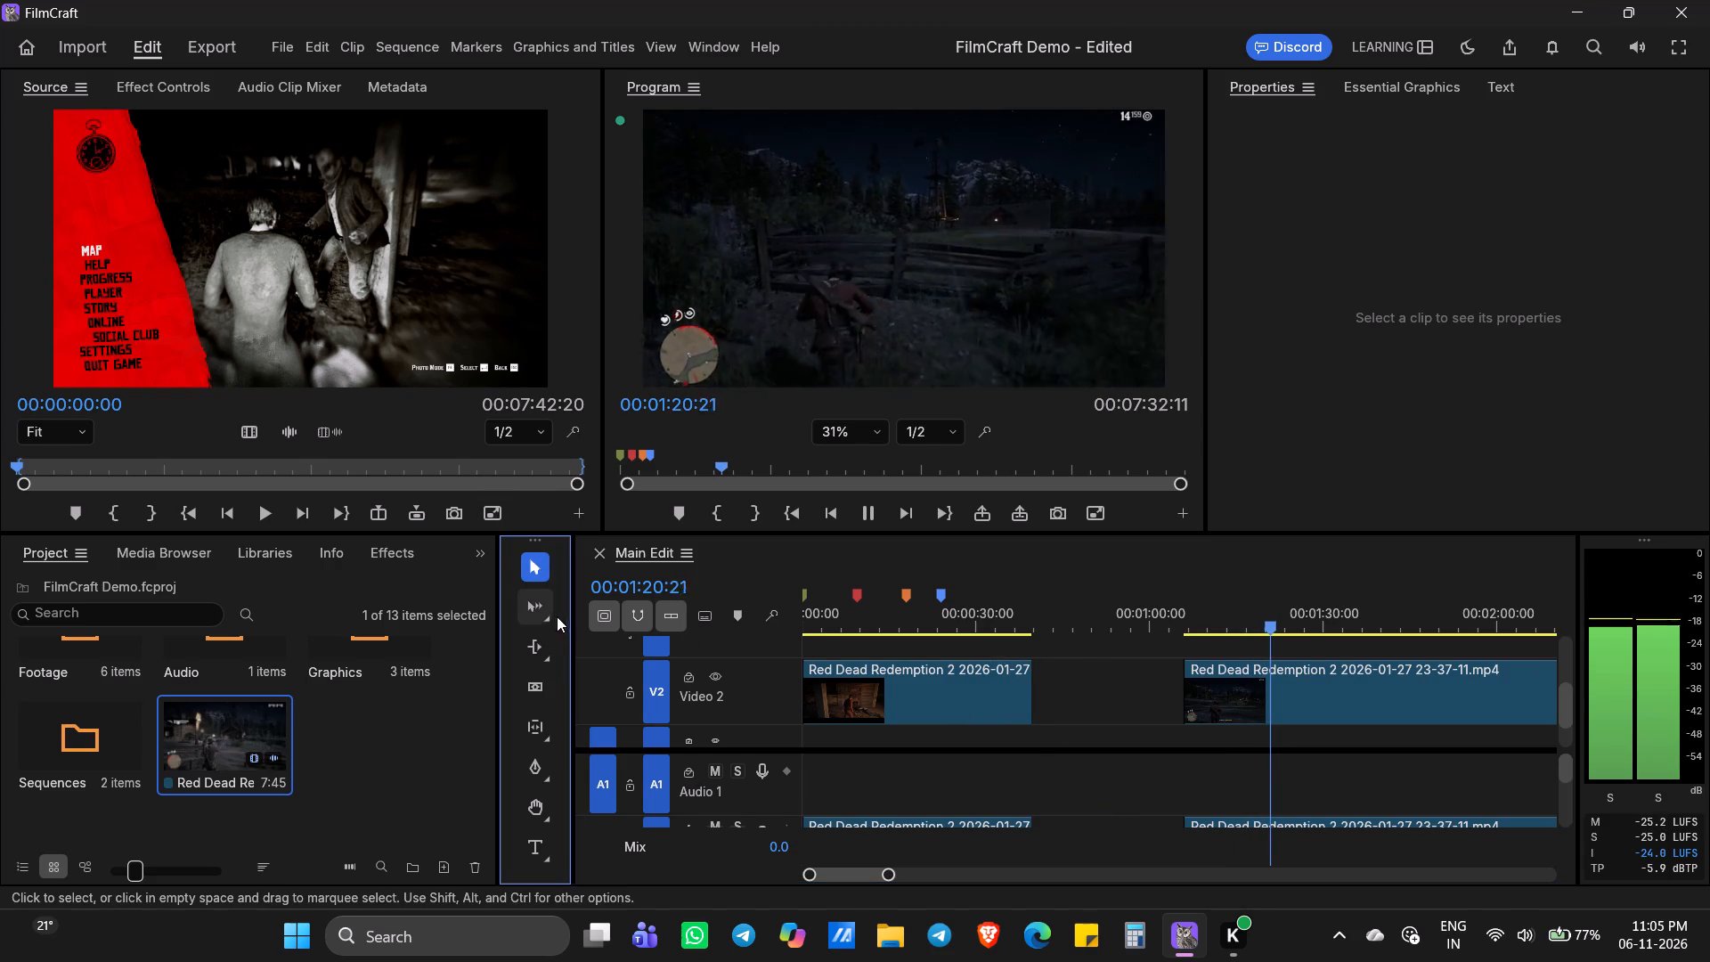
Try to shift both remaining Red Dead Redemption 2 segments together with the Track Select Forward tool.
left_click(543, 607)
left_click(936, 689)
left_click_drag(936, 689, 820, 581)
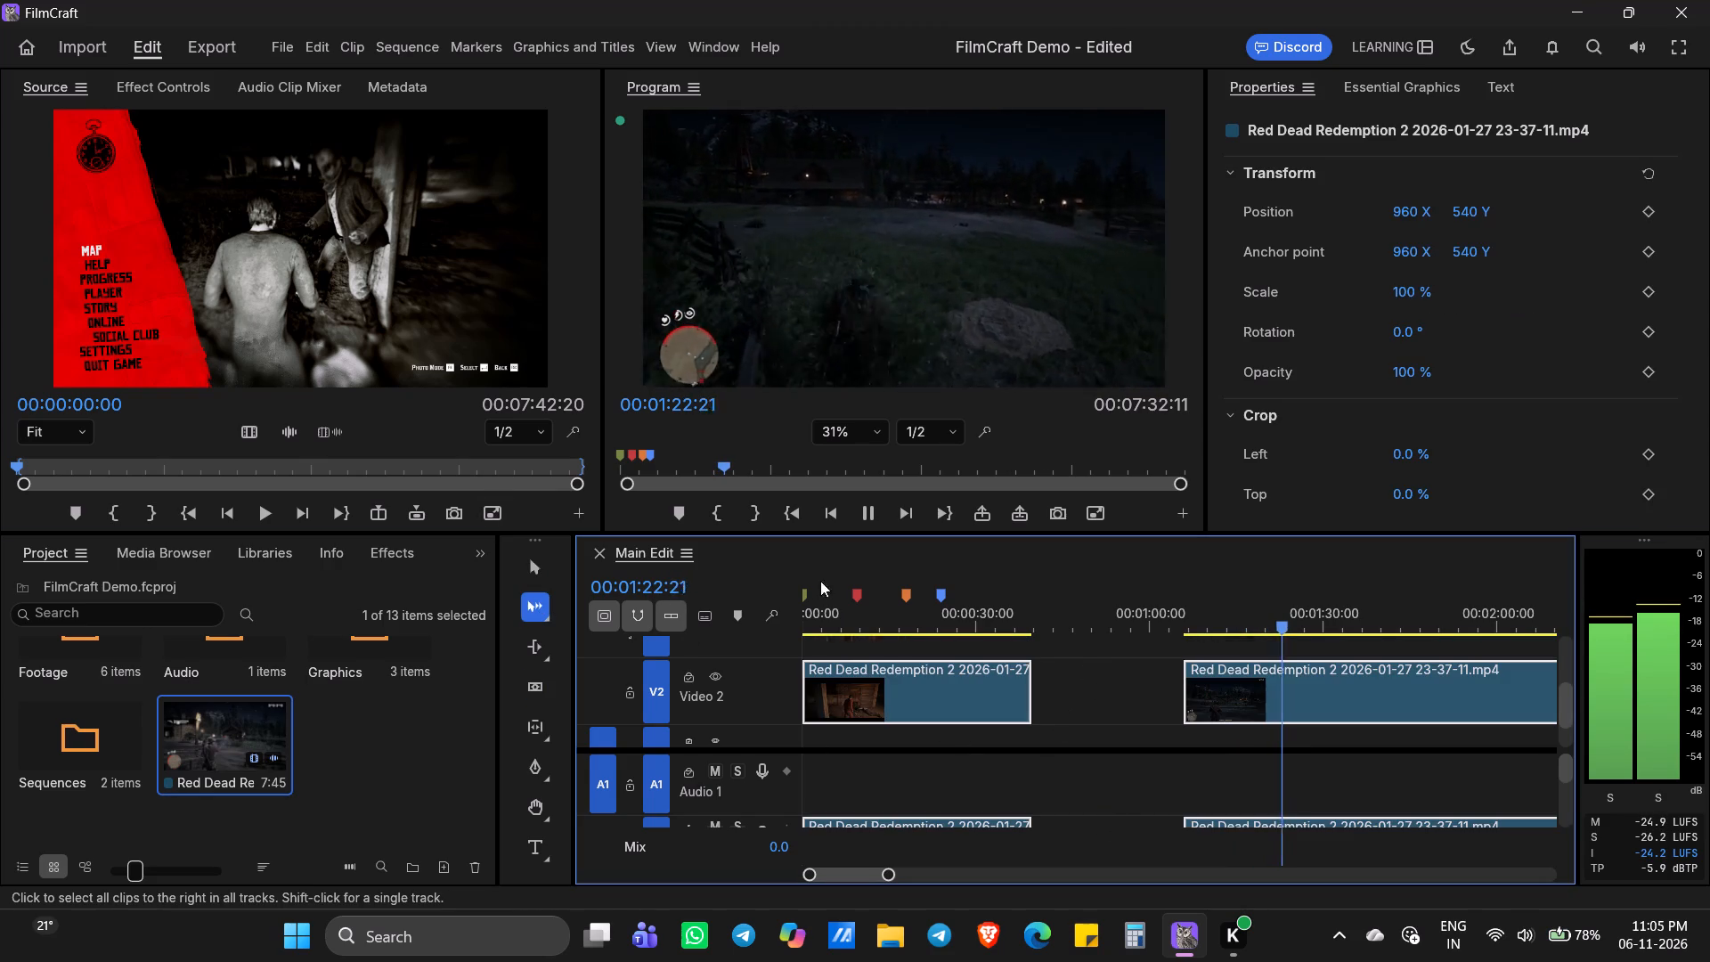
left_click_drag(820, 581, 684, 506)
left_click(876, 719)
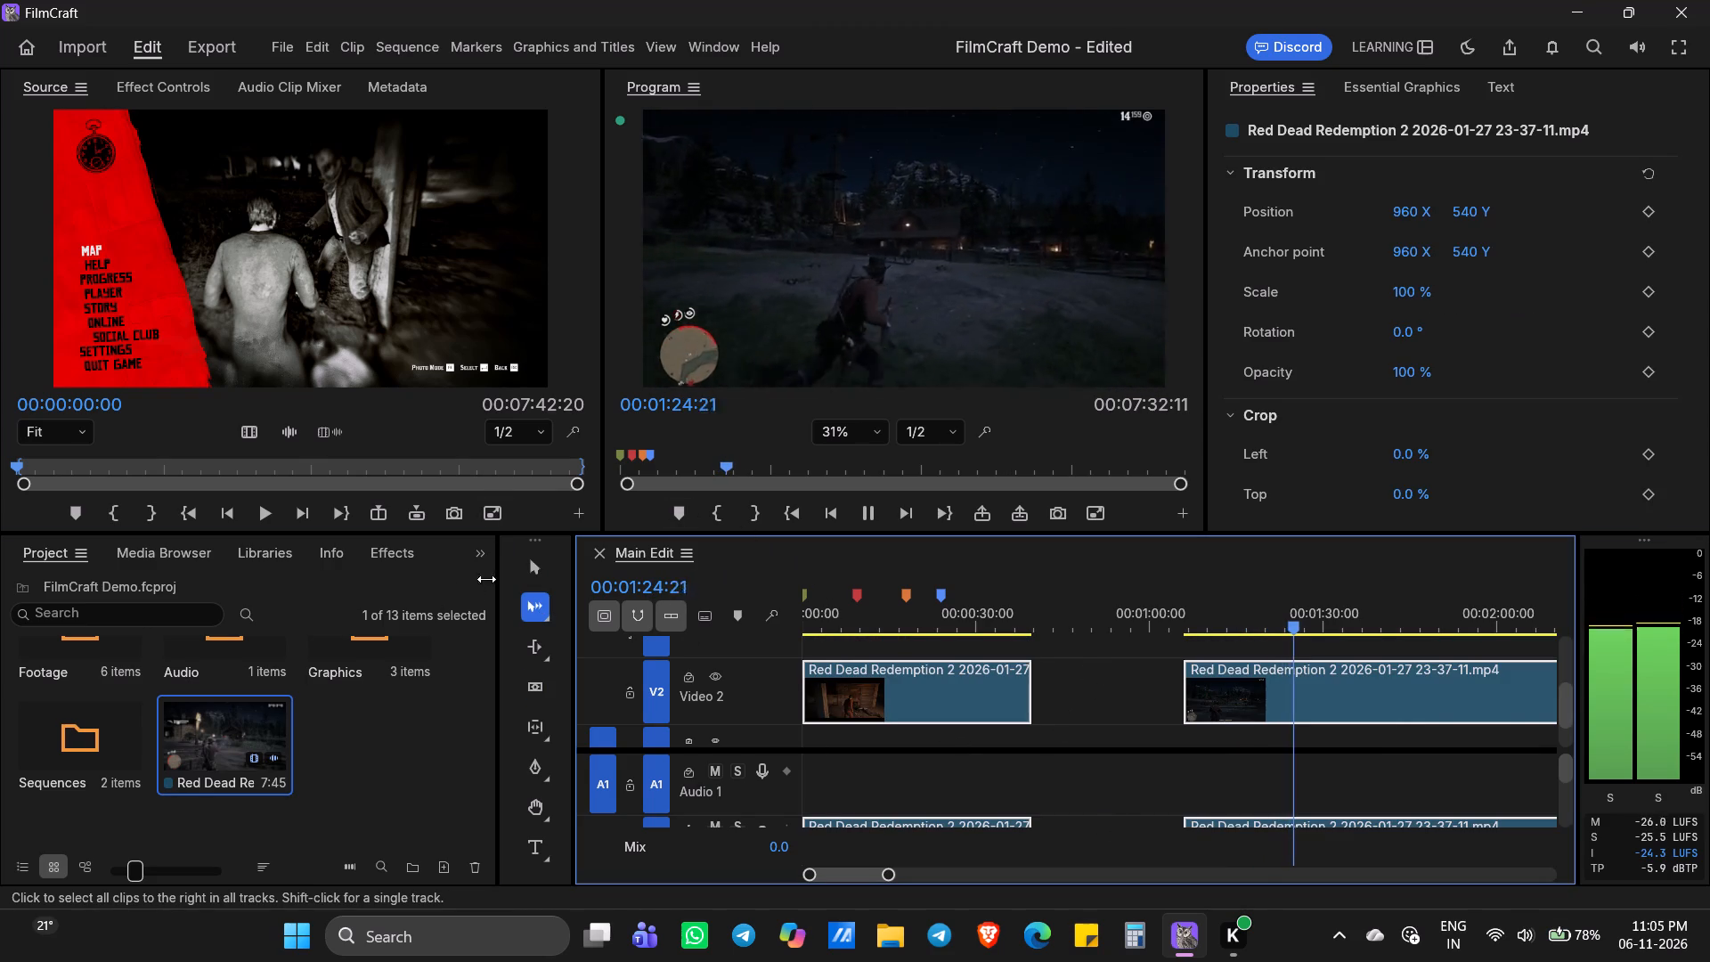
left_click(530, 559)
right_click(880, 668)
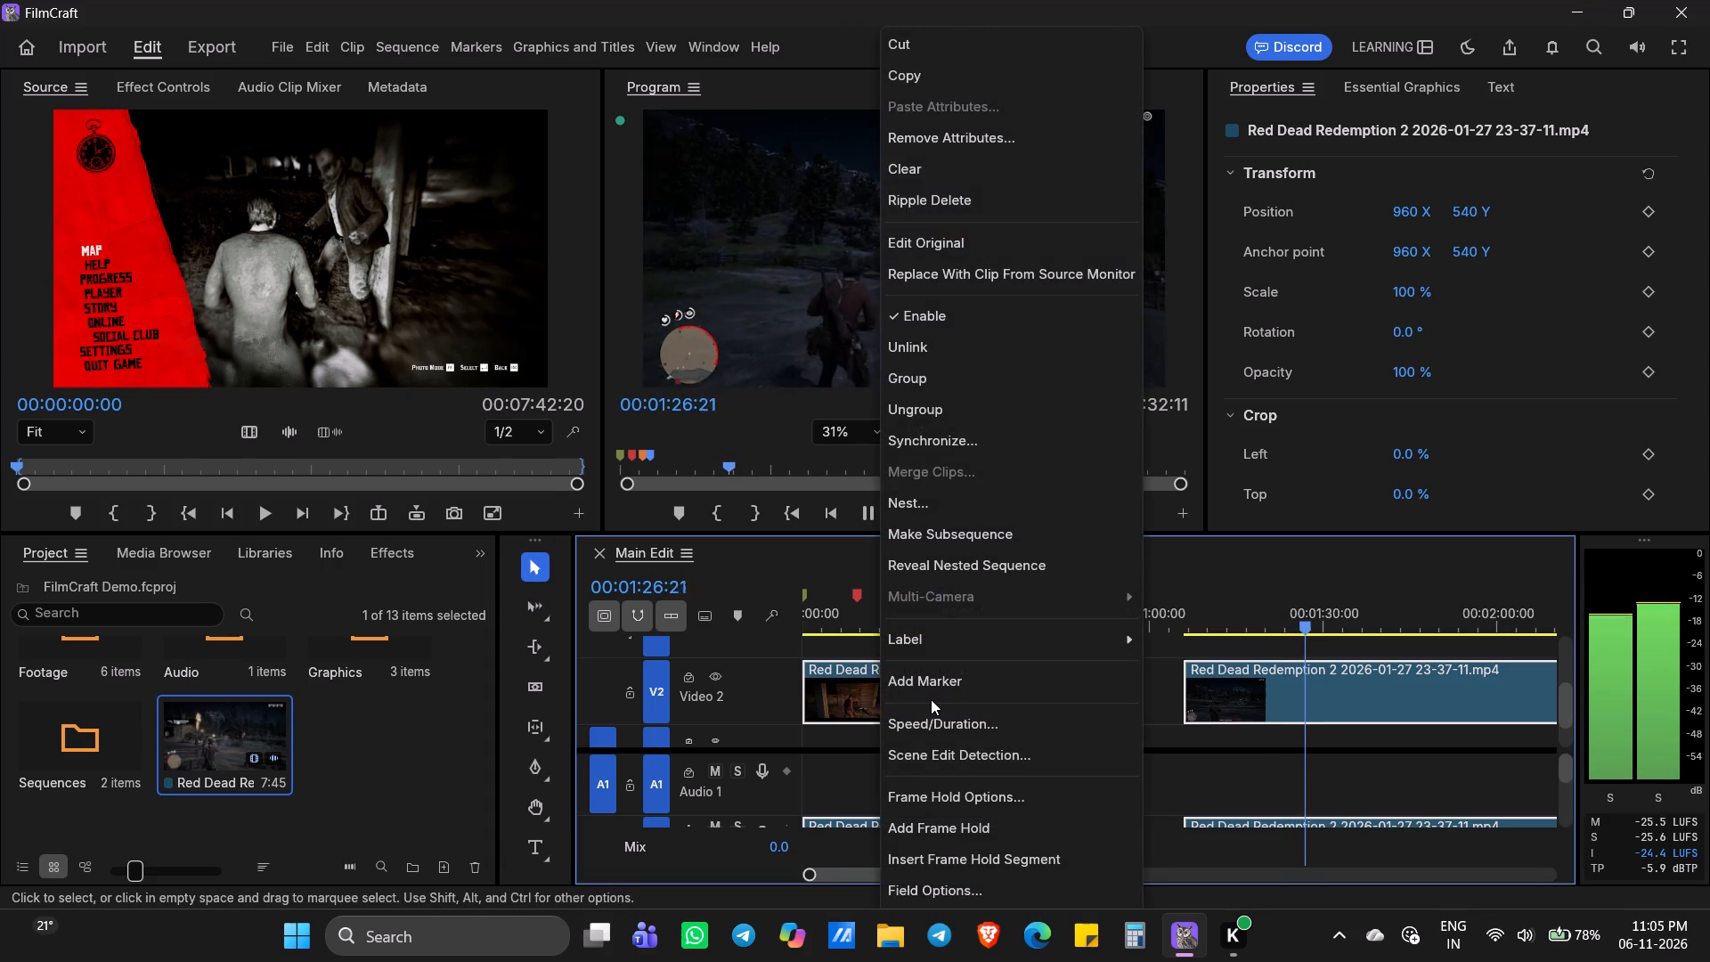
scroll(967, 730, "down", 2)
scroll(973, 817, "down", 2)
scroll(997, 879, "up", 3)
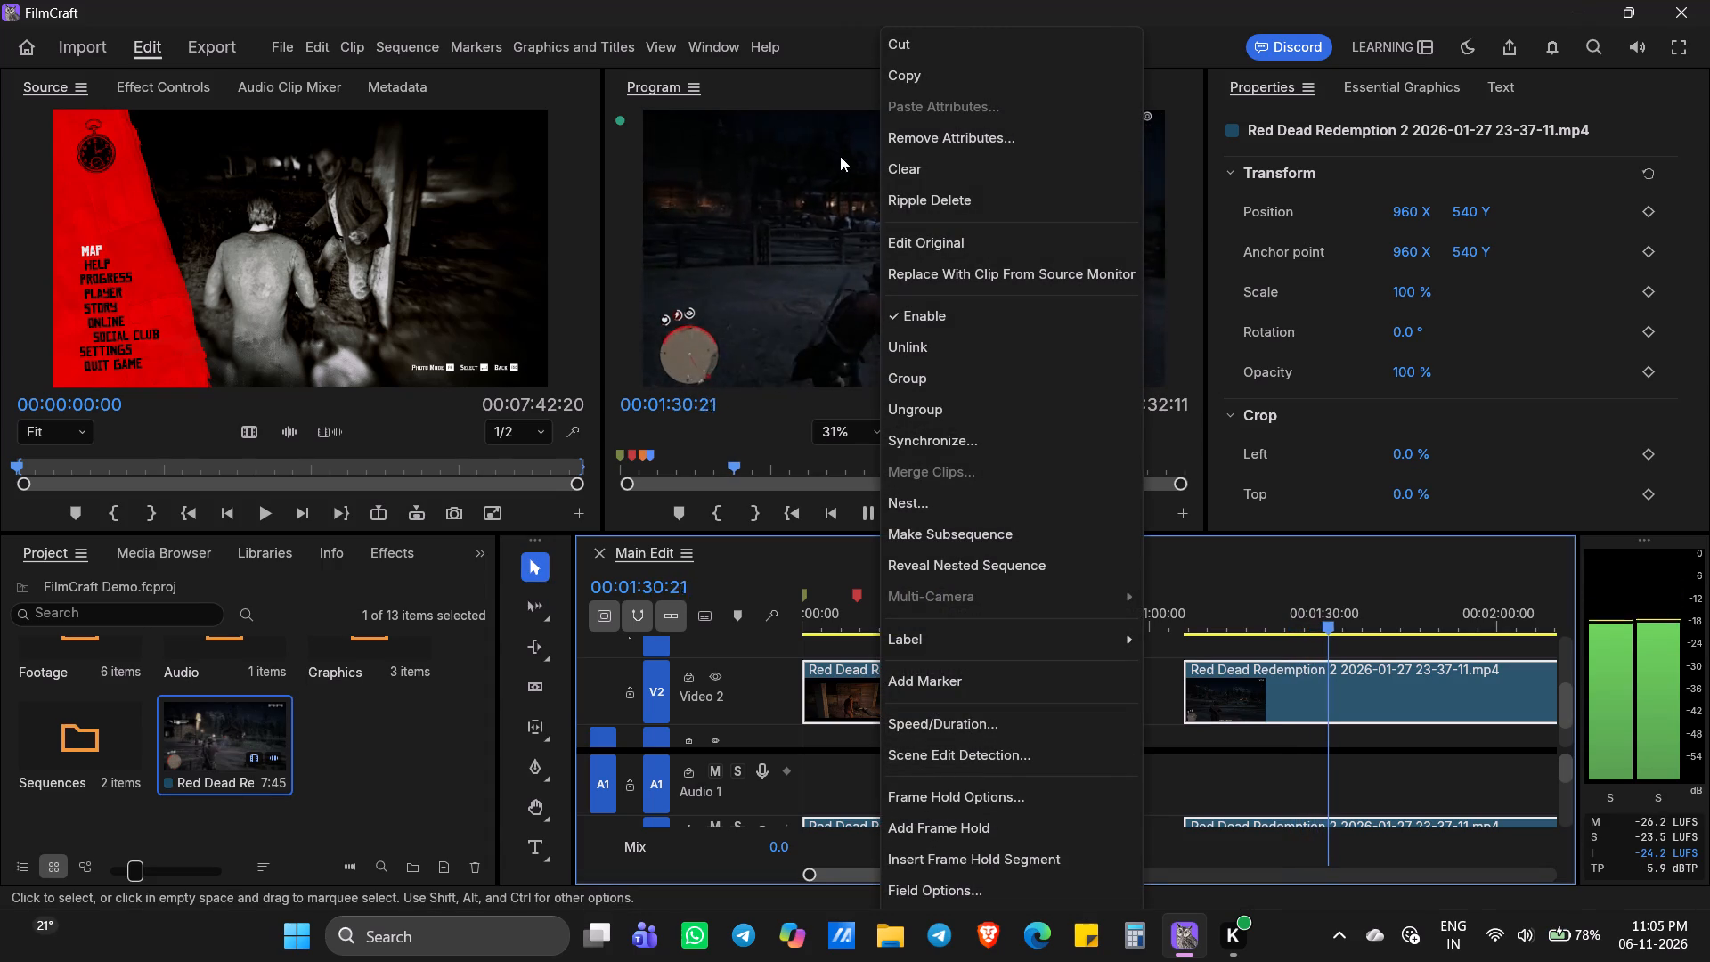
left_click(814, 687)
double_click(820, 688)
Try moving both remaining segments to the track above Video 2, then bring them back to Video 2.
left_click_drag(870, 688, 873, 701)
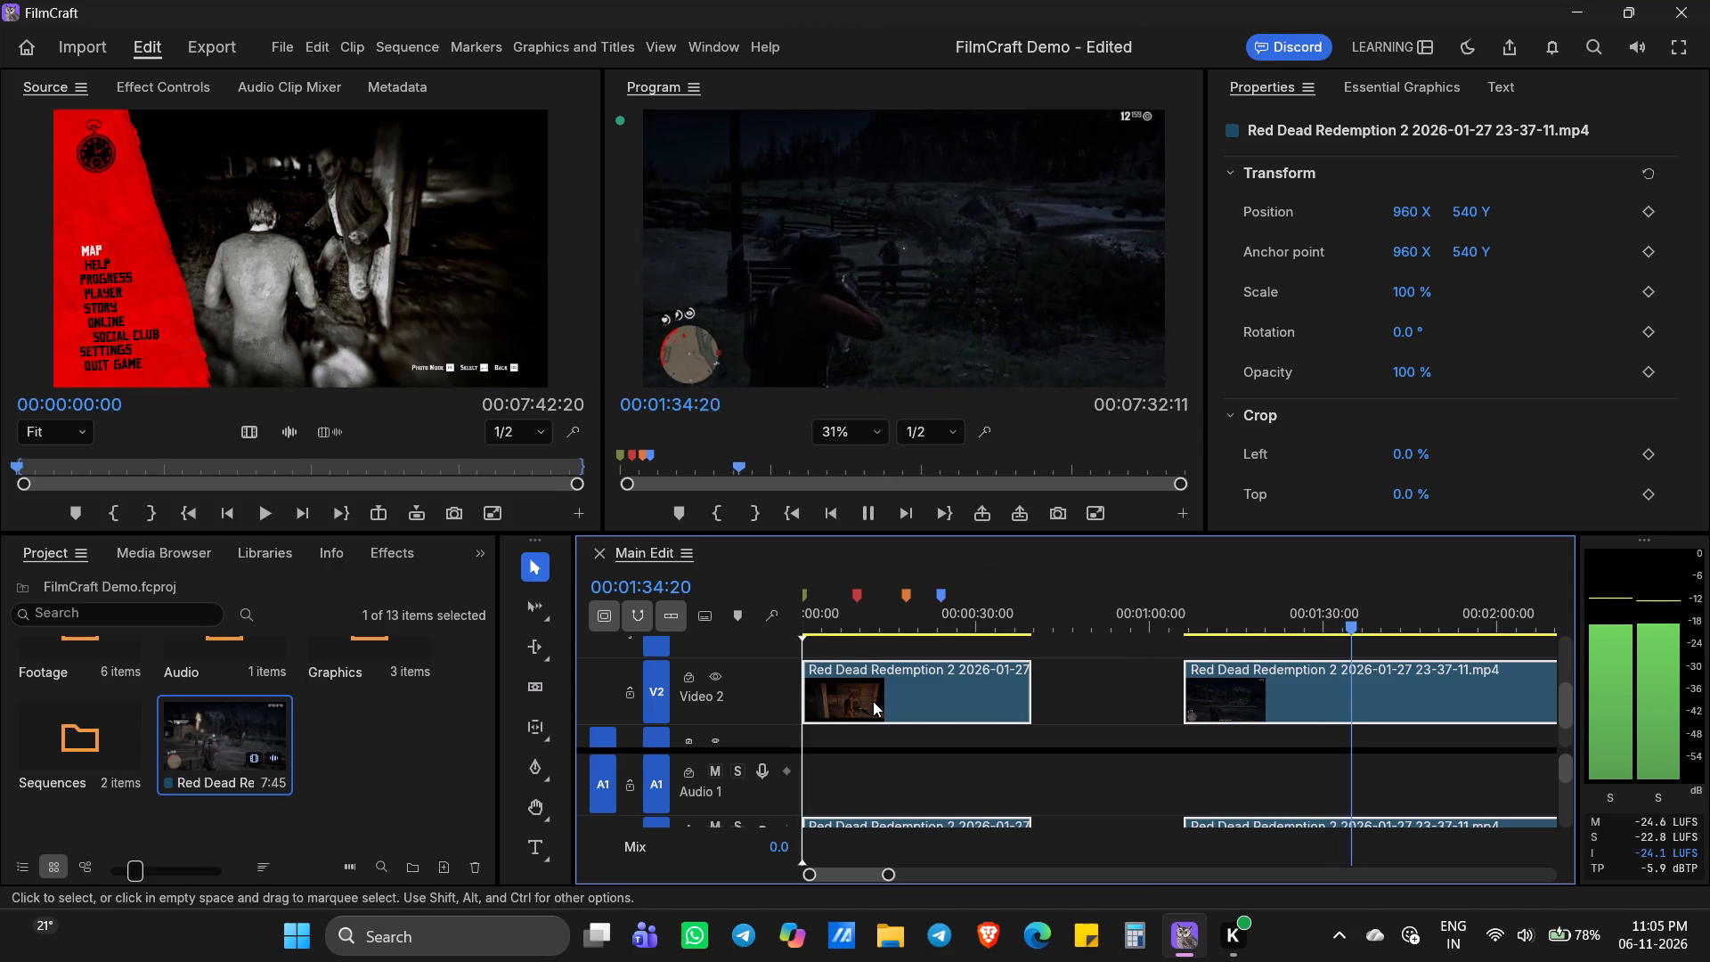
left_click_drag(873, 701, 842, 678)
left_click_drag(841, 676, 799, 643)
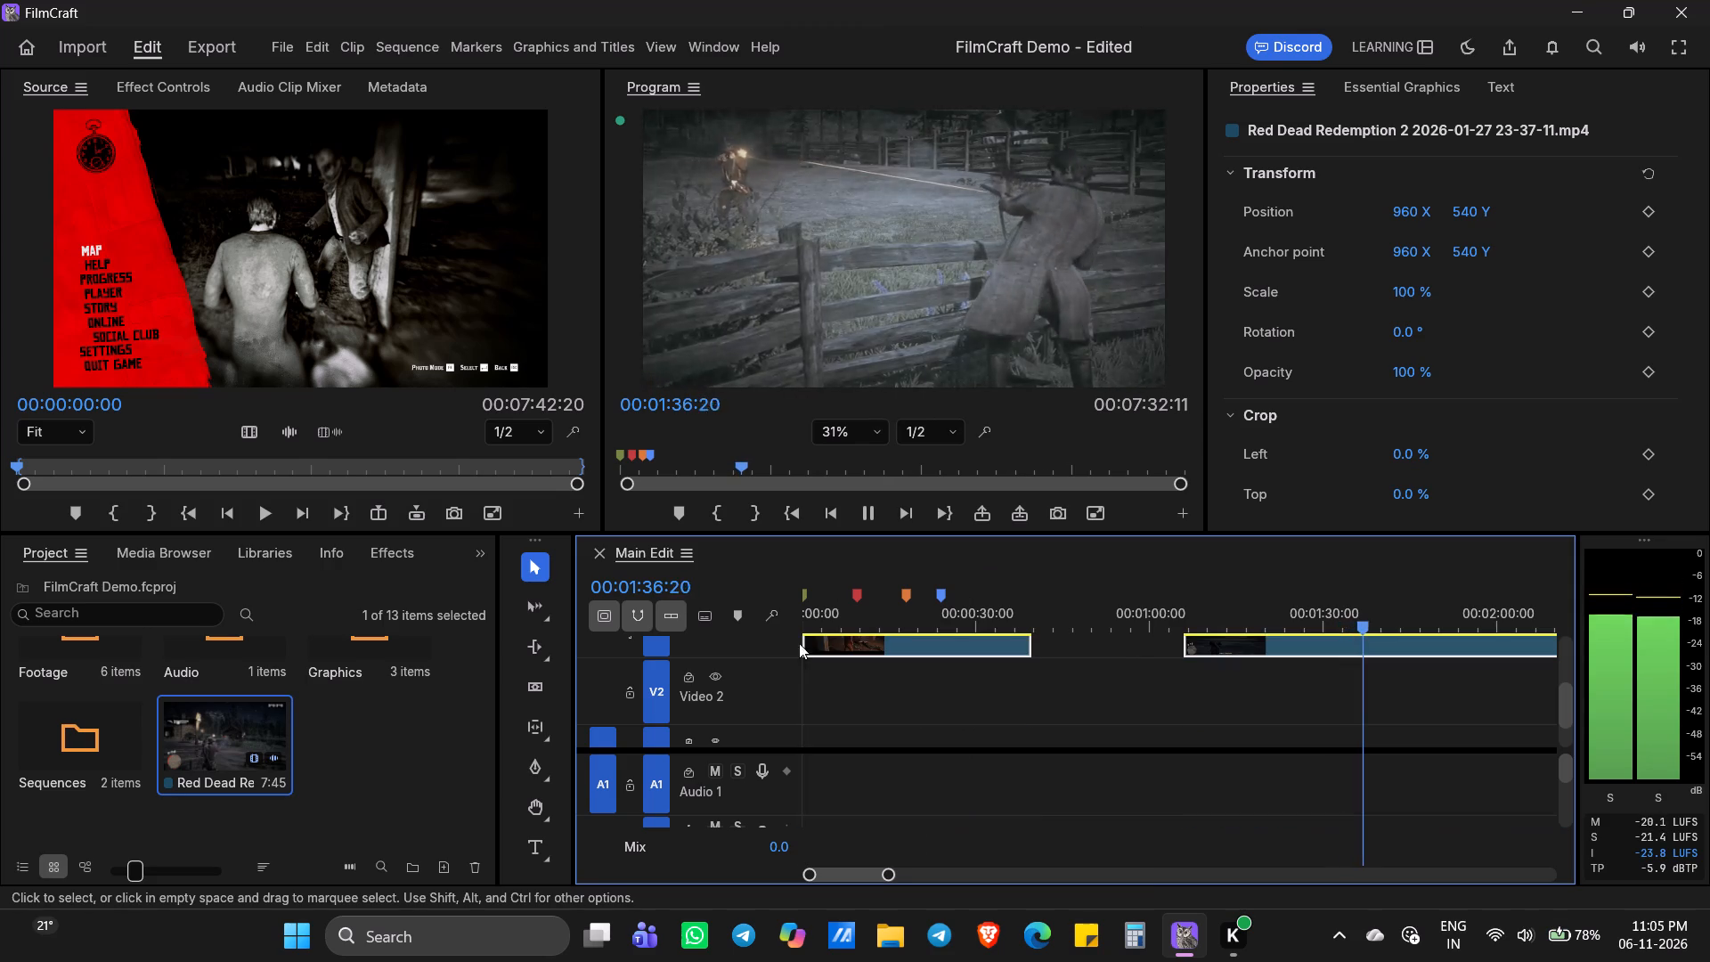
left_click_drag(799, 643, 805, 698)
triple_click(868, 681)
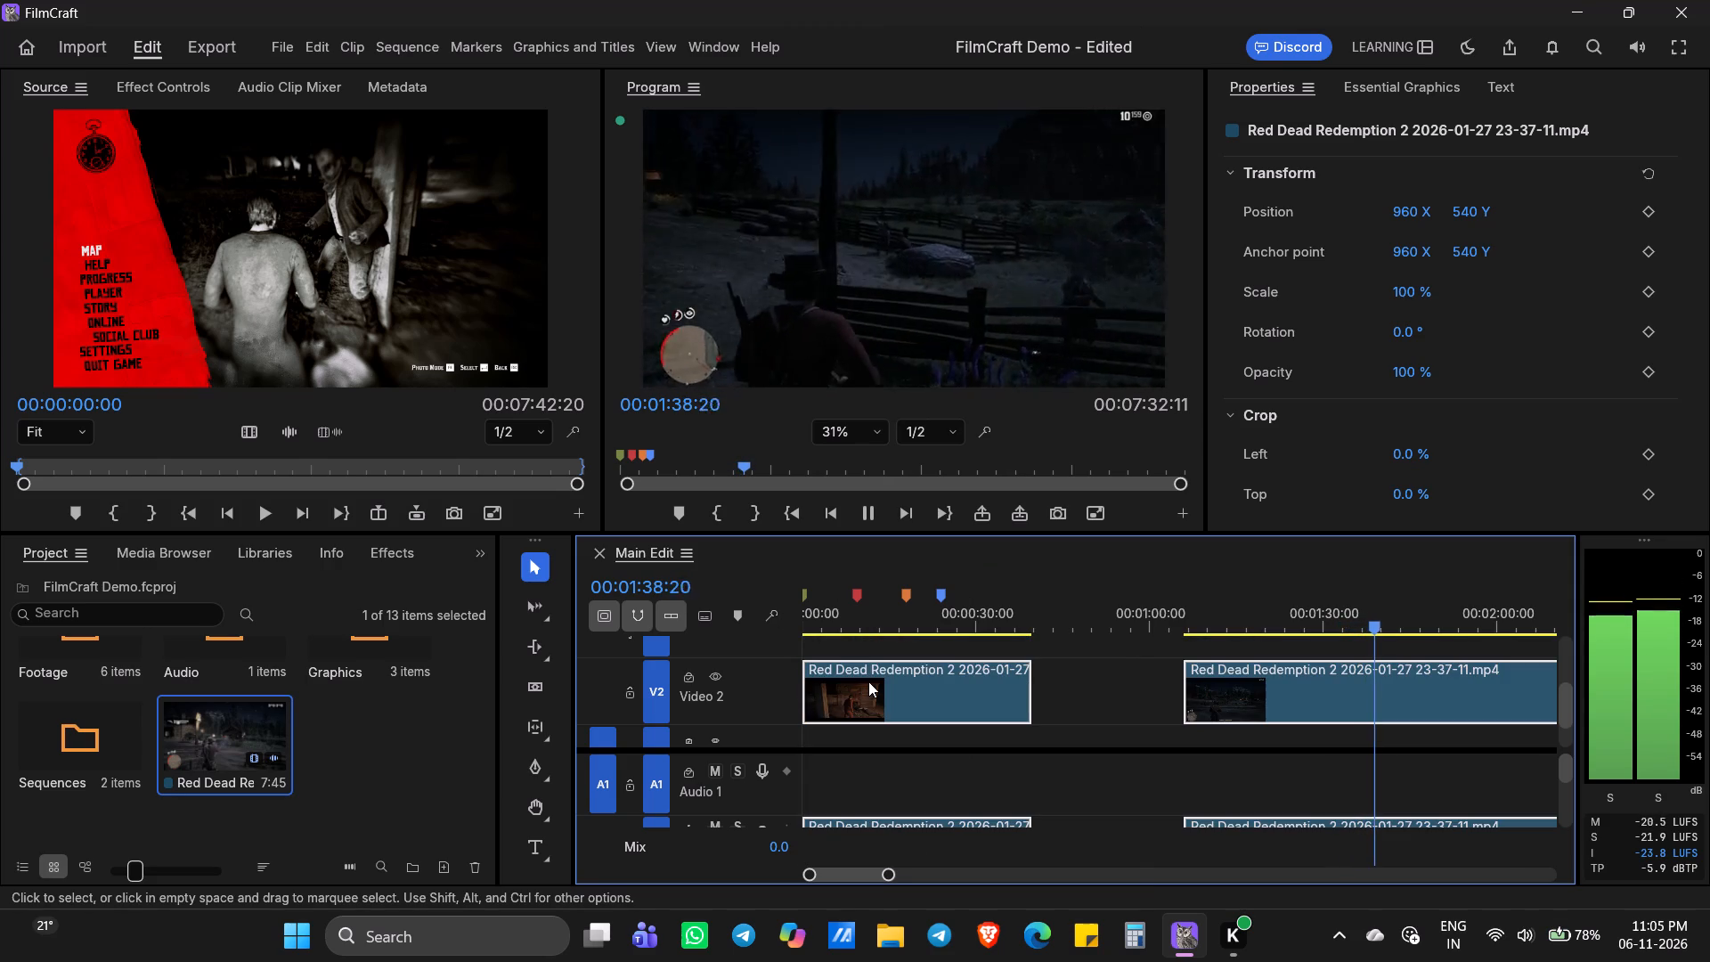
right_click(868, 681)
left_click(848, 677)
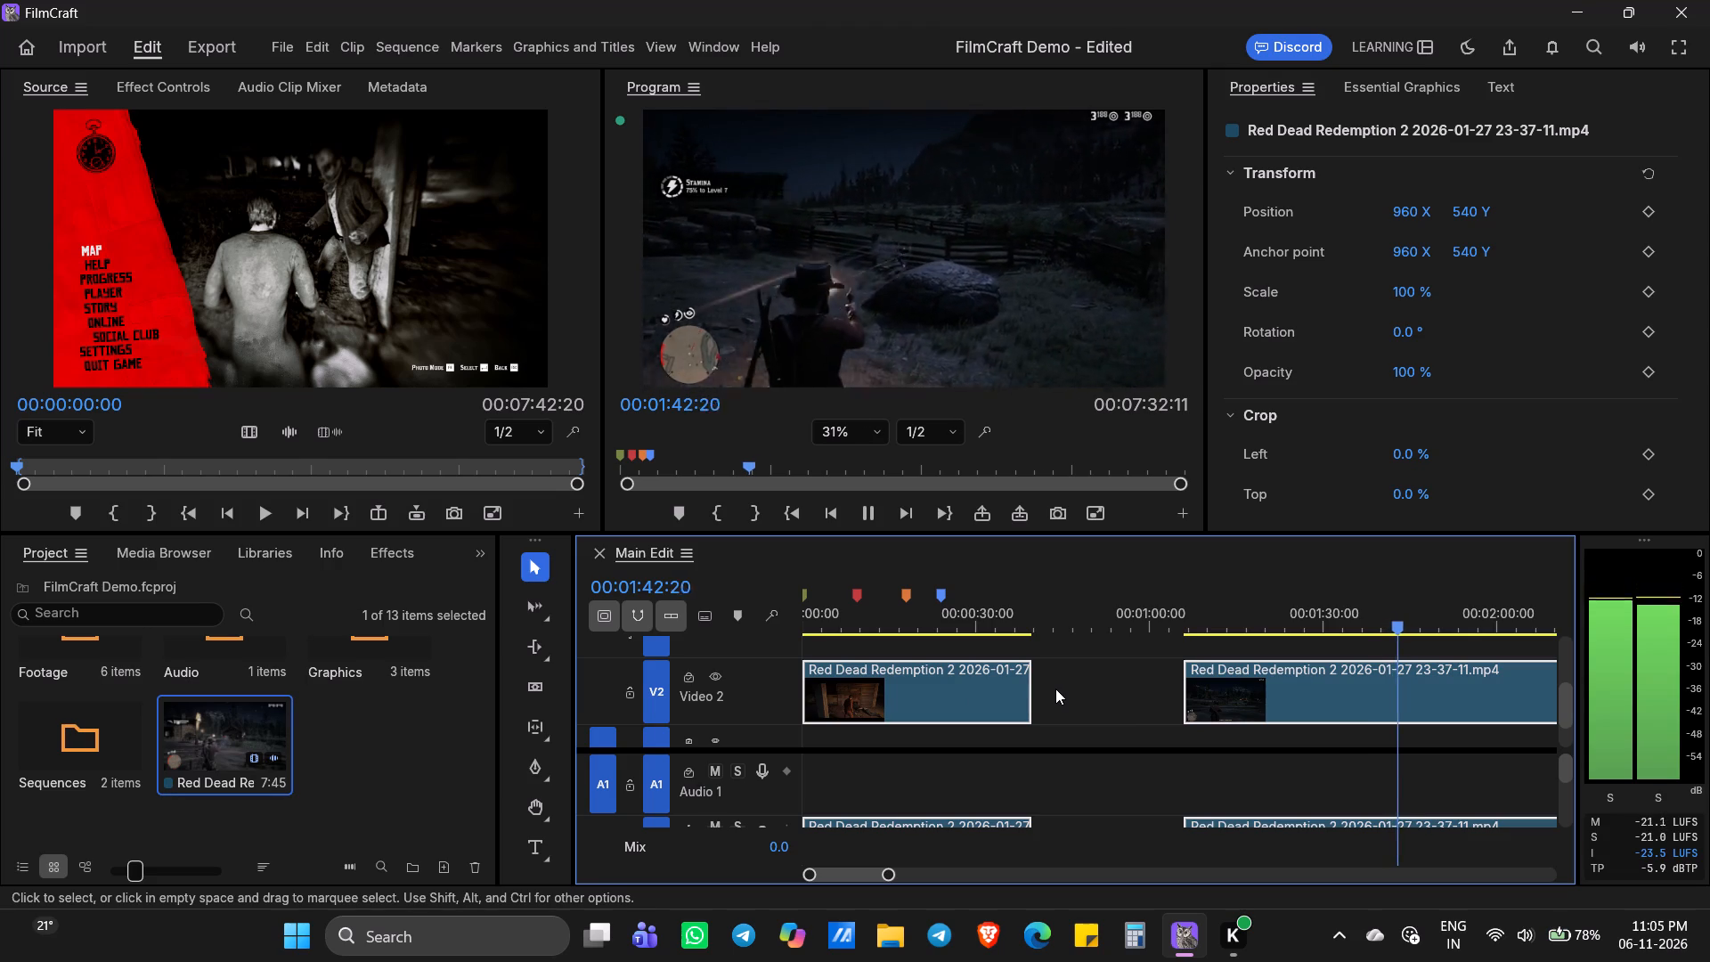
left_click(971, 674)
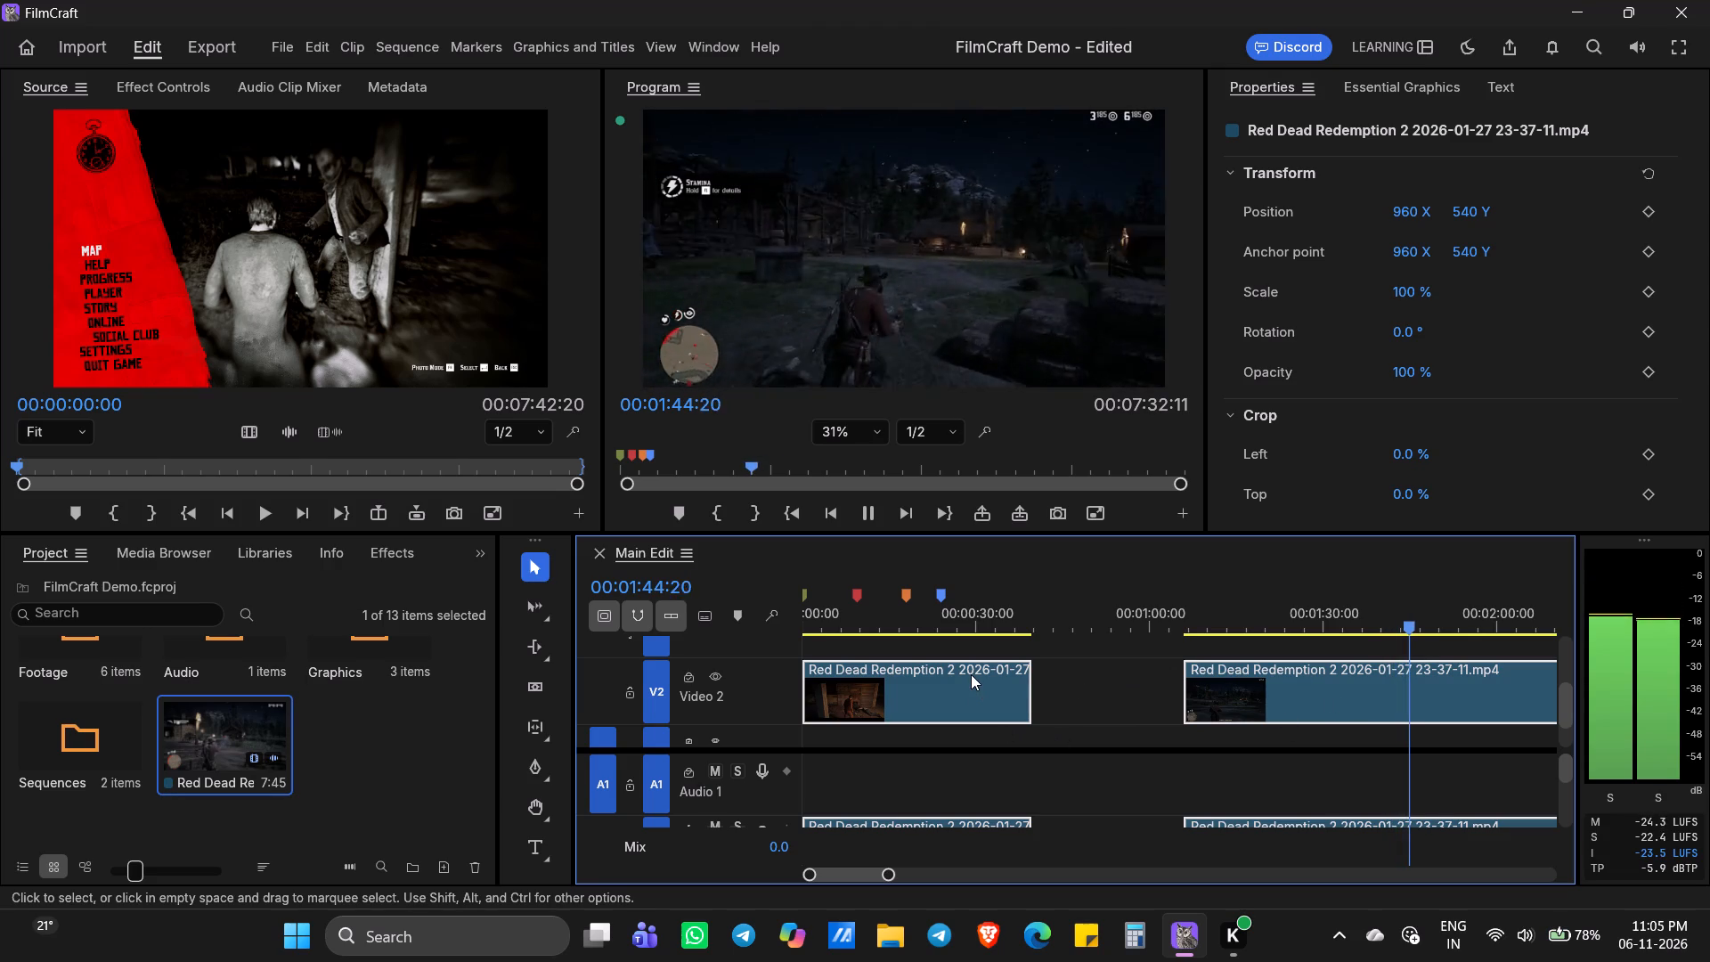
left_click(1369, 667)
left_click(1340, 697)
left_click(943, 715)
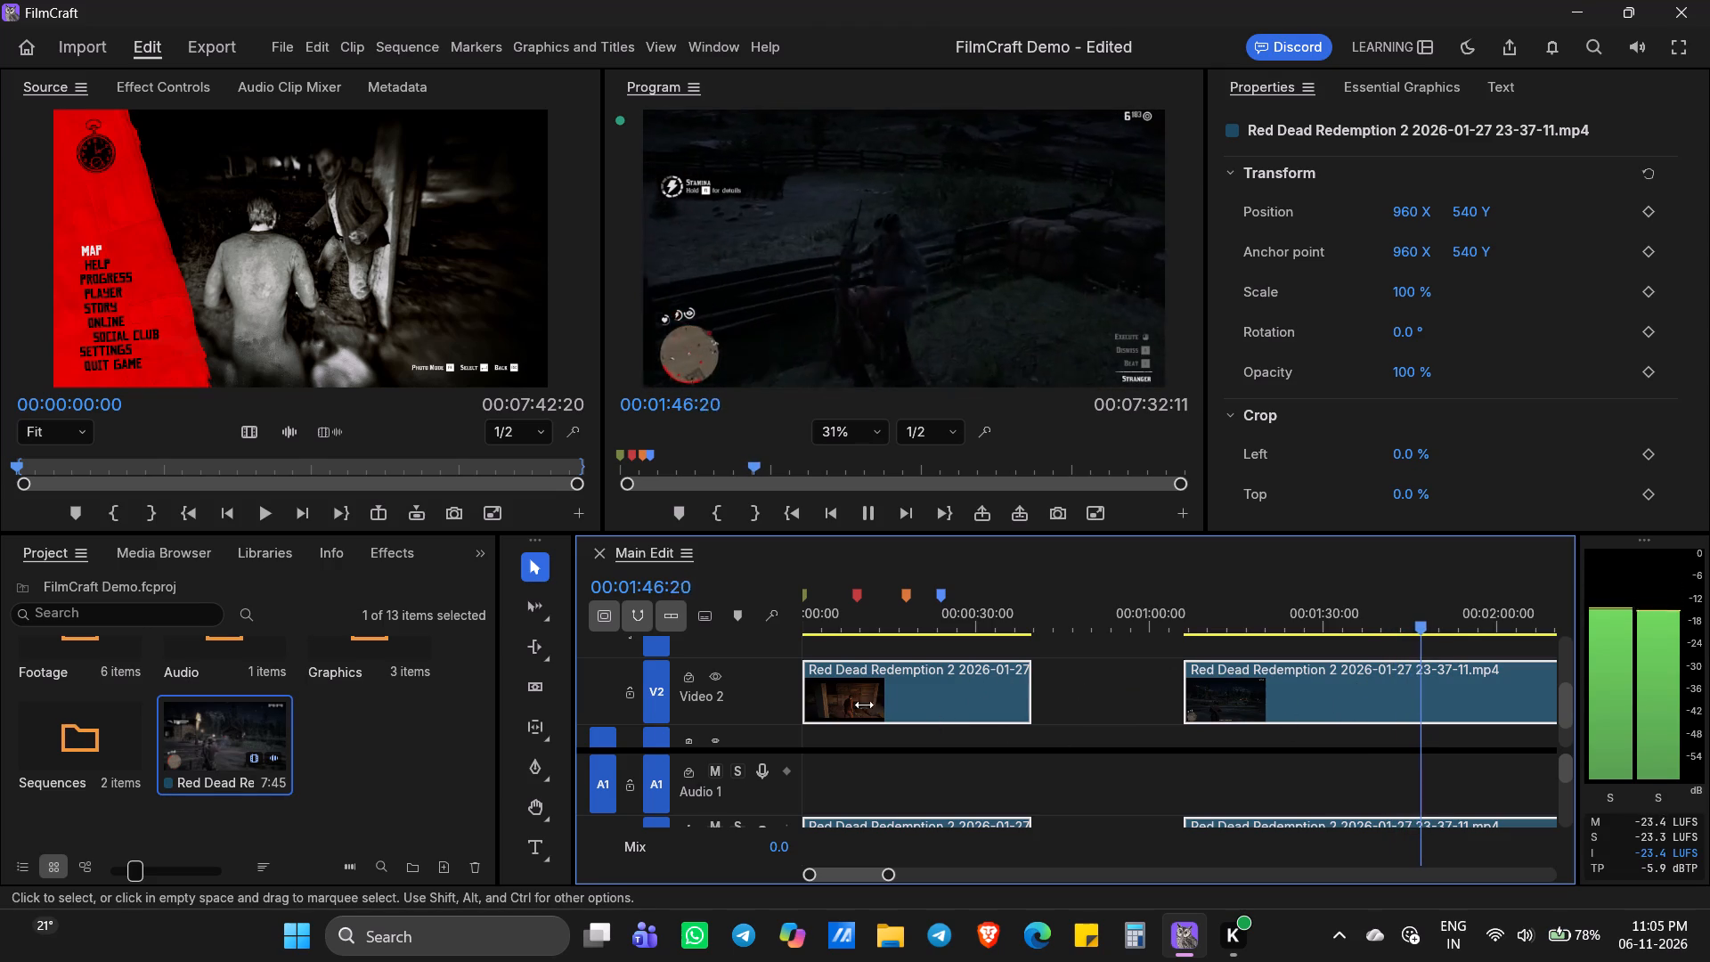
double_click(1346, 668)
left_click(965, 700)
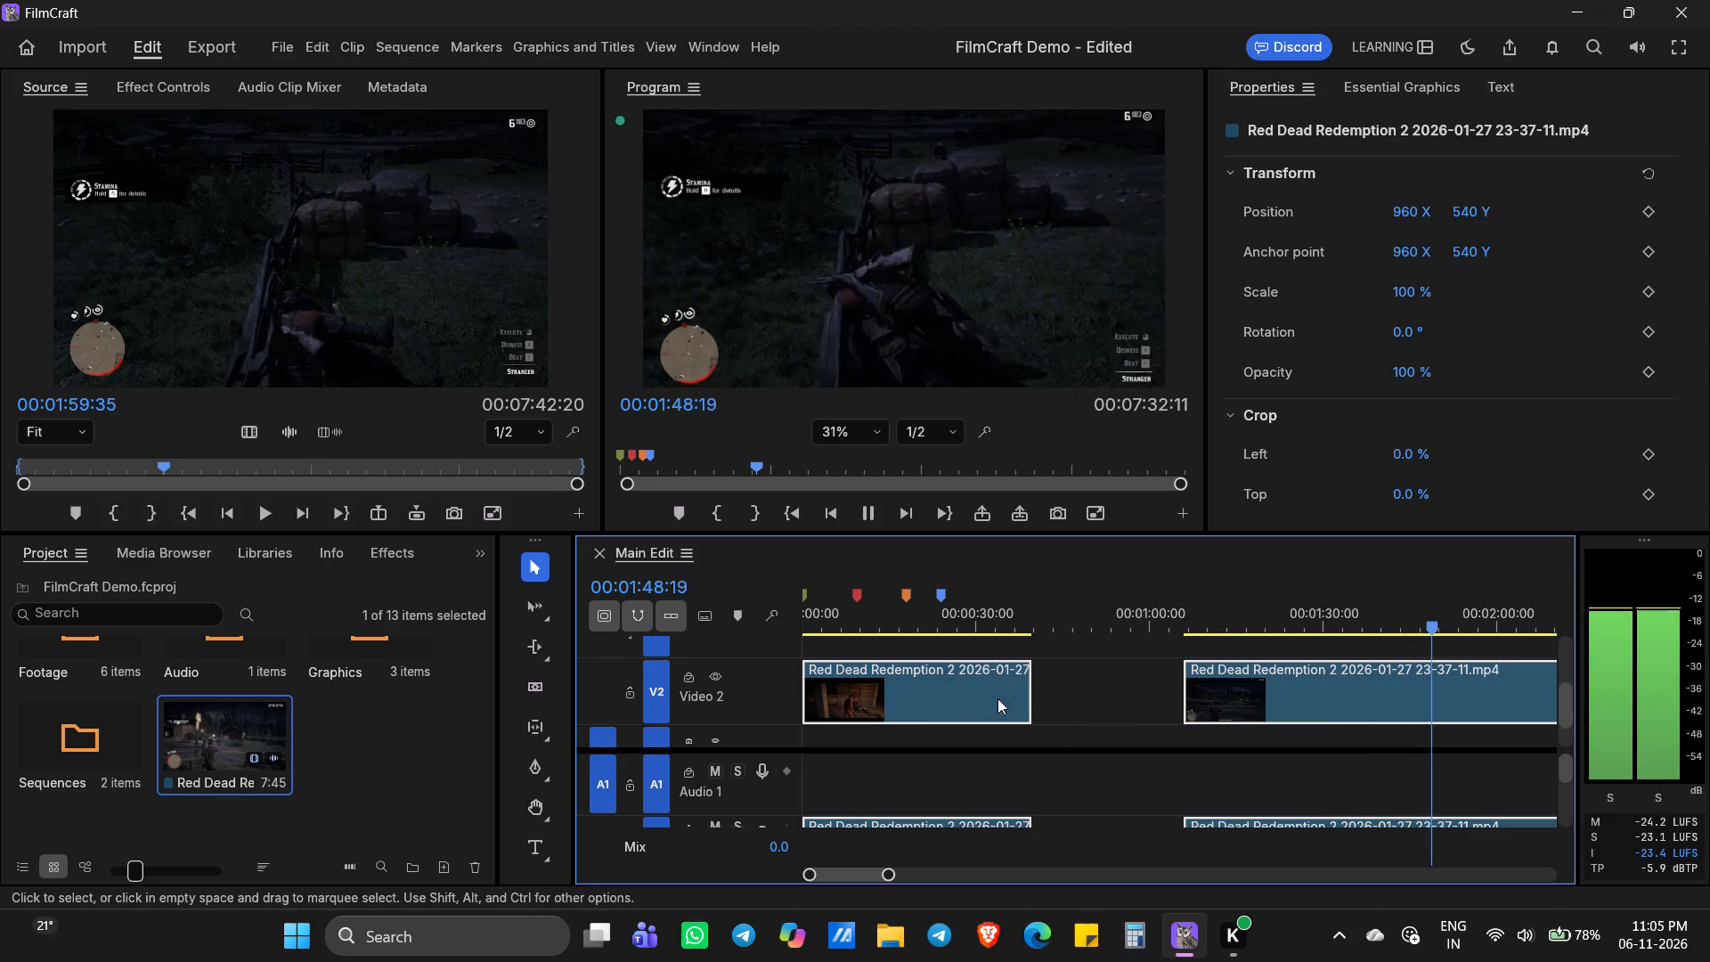
Select only the segment after the gap on Video 2 and cut it from the sequence to the clipboard.
left_click(1253, 696)
right_click(1135, 770)
left_click(1056, 725)
left_click(1262, 672)
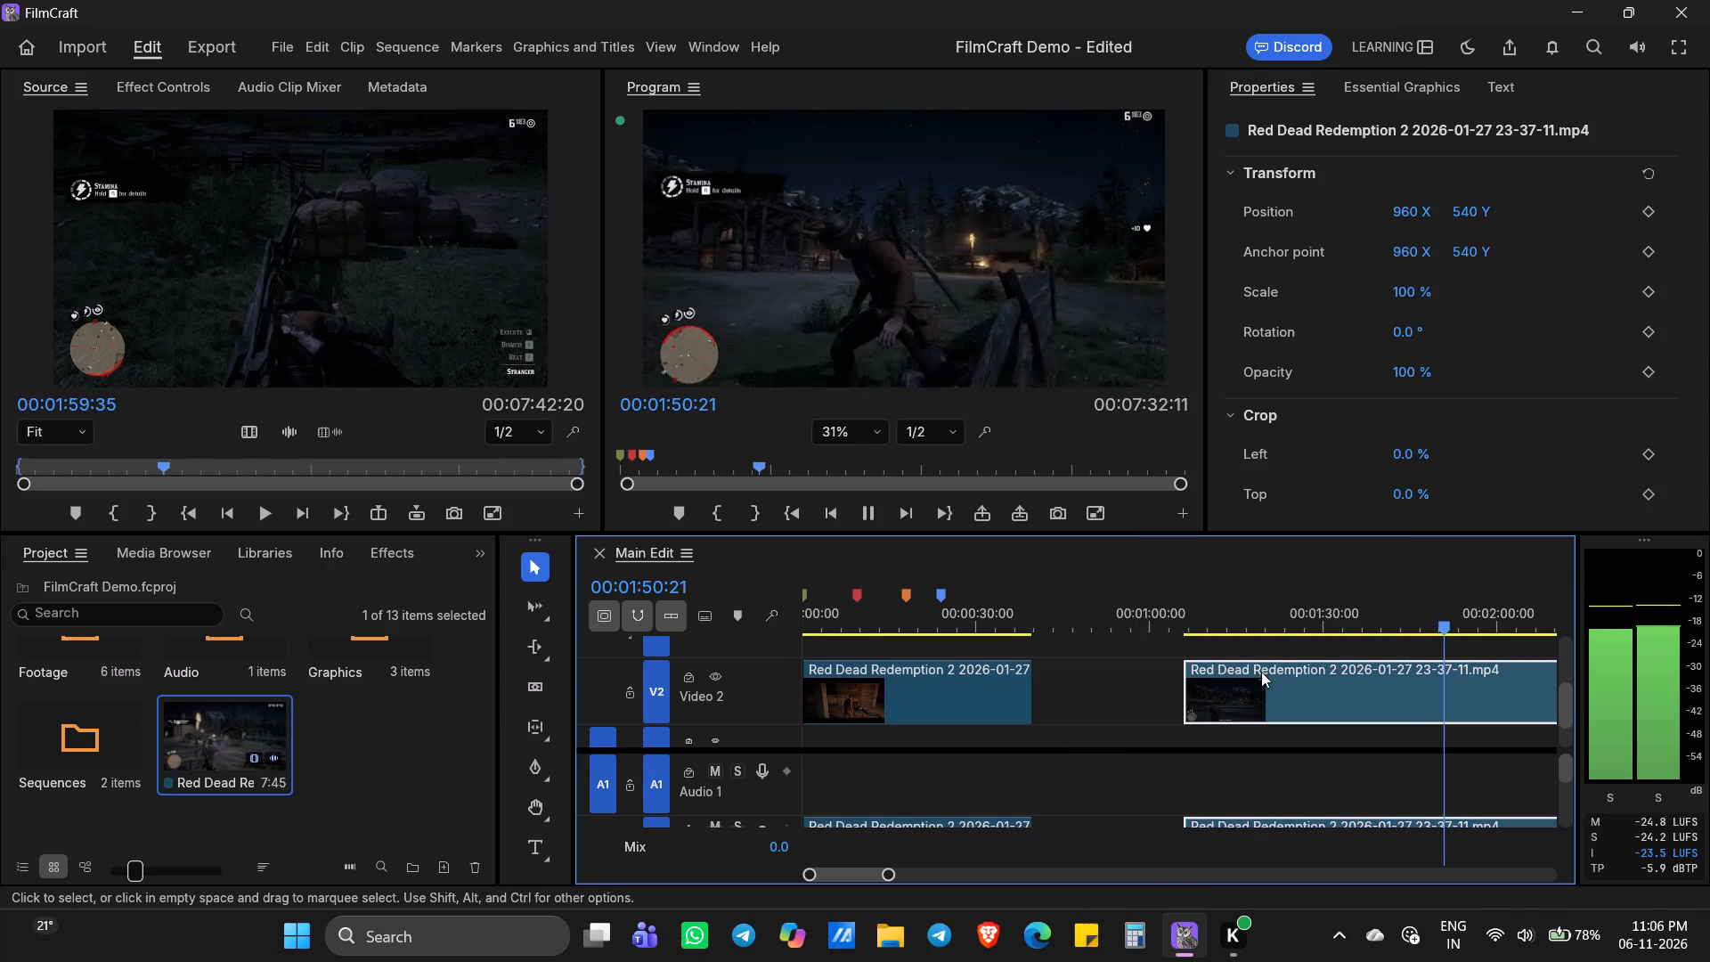
left_click(1255, 681)
key("ctrl+x")
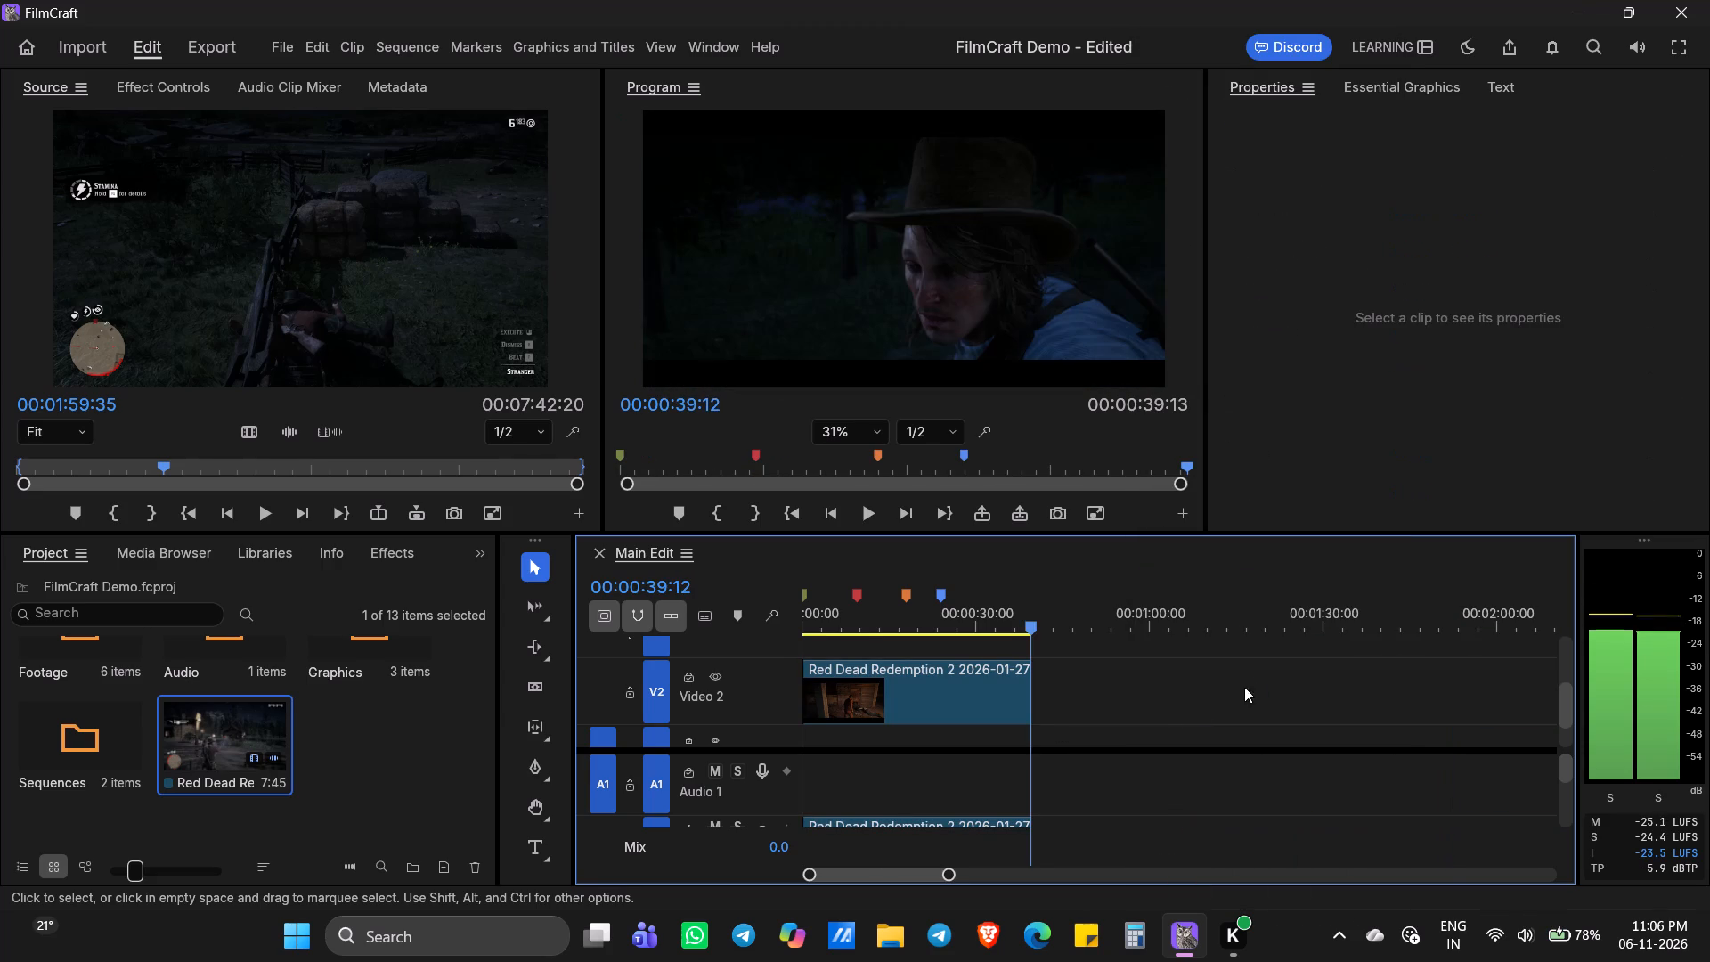
Split the remaining Red Dead Redemption 2 segment on Video 2 with the Razor tool at 00:00:38:10, near its end.
left_click(950, 684)
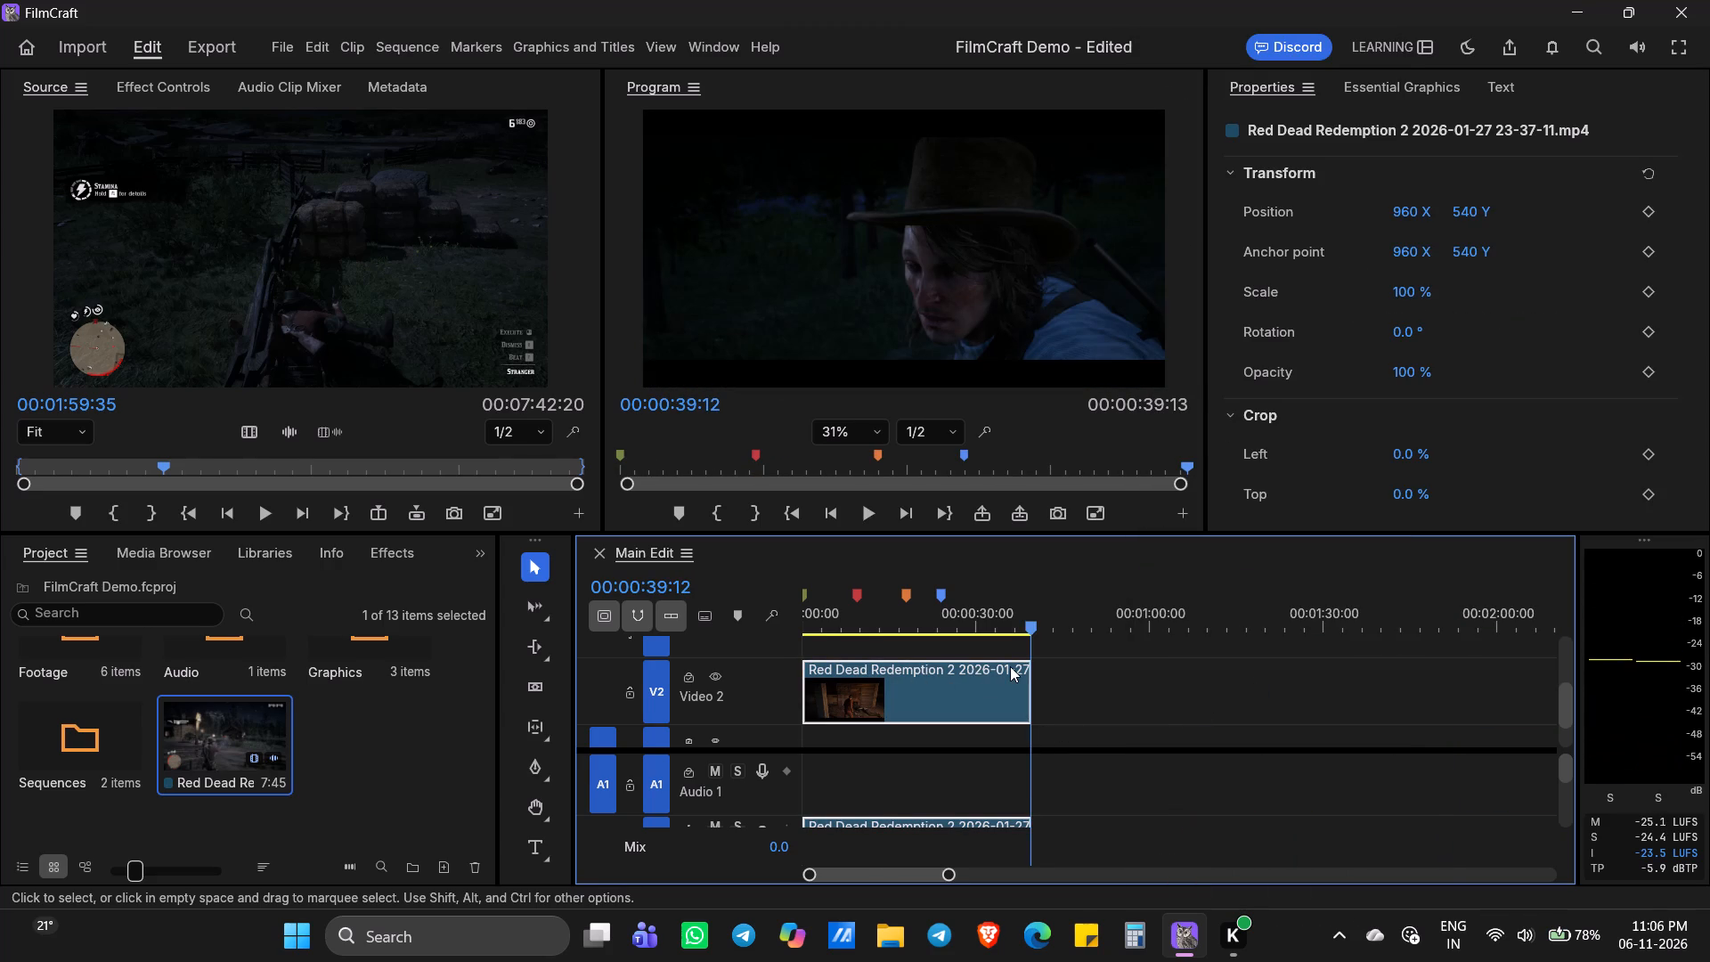
key("Left")
key("Left")
key("Left")
key("Left")
key("Left")
key("Left")
key("Left")
key("Left")
key("Left")
key("Left")
key("Left")
key("Left")
key("Left")
key("Left")
key("Left")
key("Left")
key("Left")
key("Left")
key("Left")
key("Left")
key("Left")
key("Left")
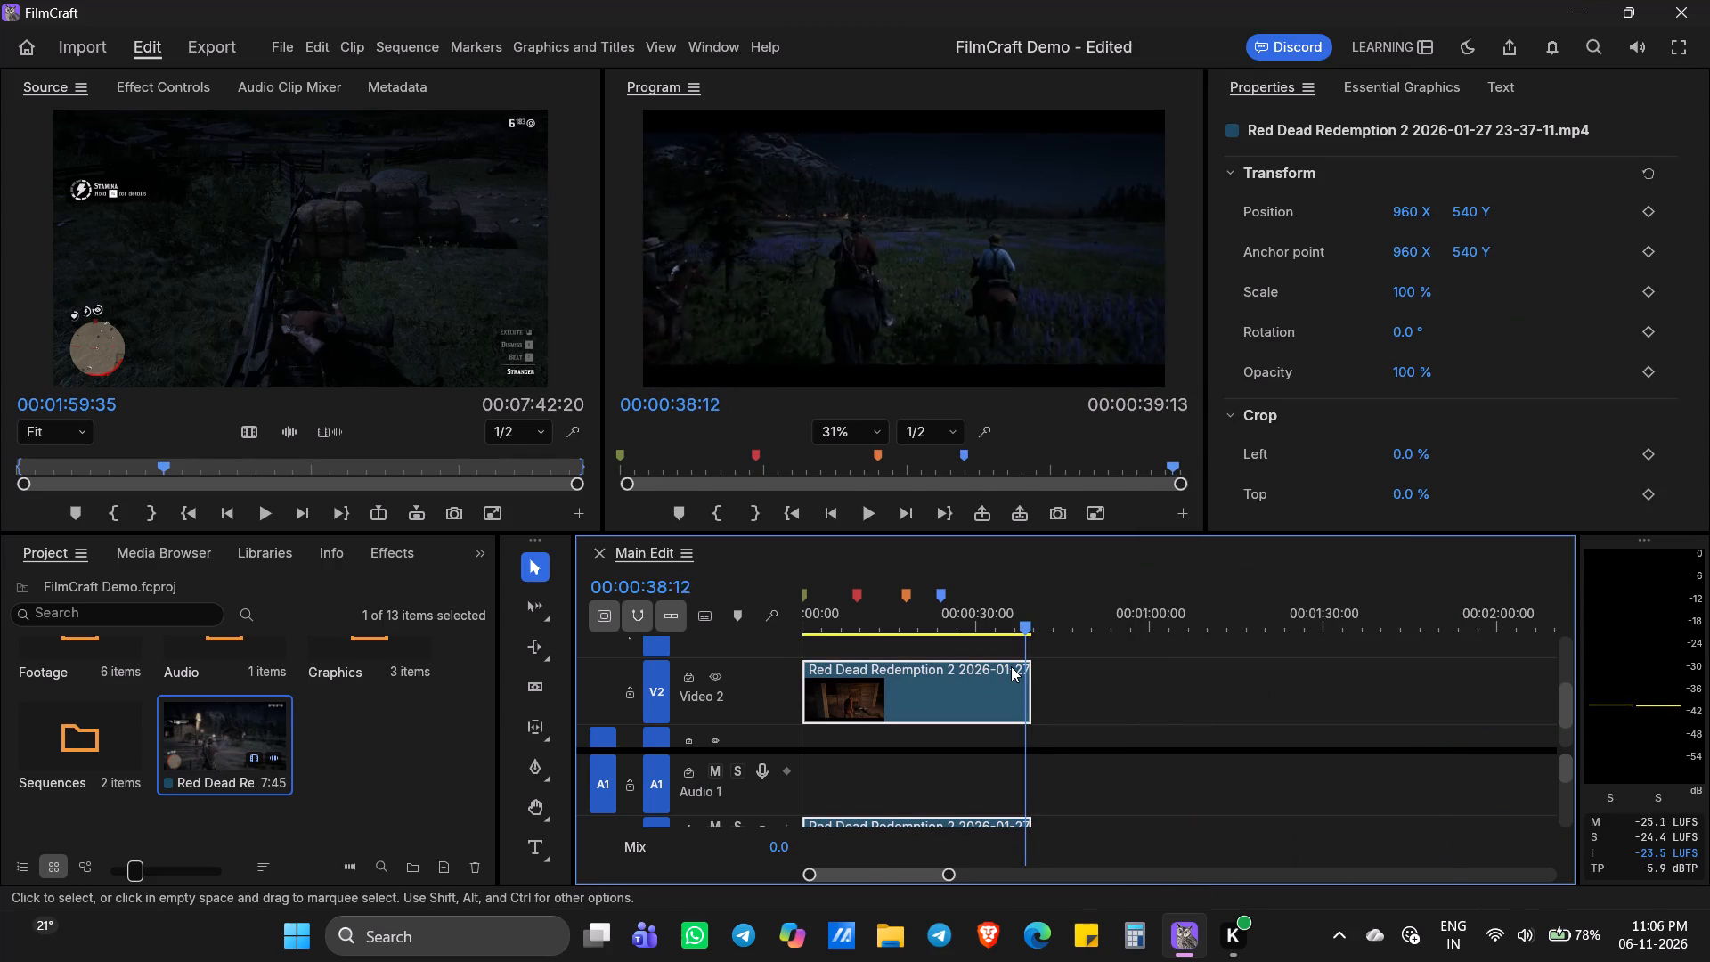
key("Right")
key("Right")
key("Right")
key("Right")
key("Right")
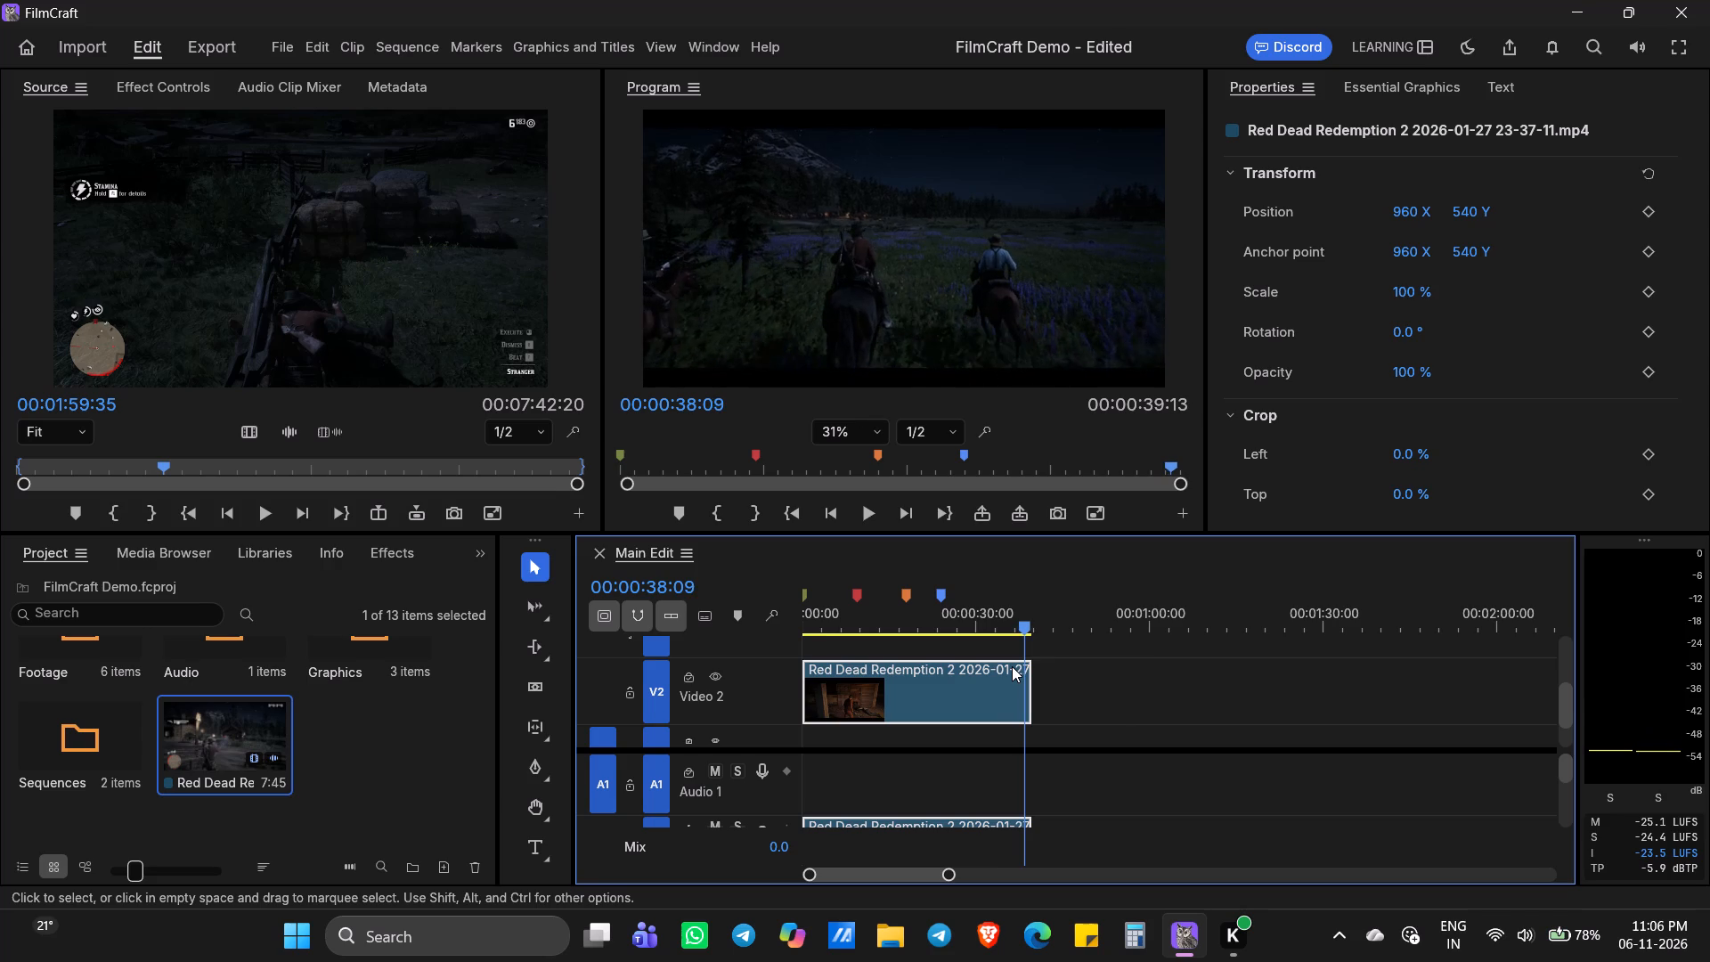
key("Right")
key("Right")
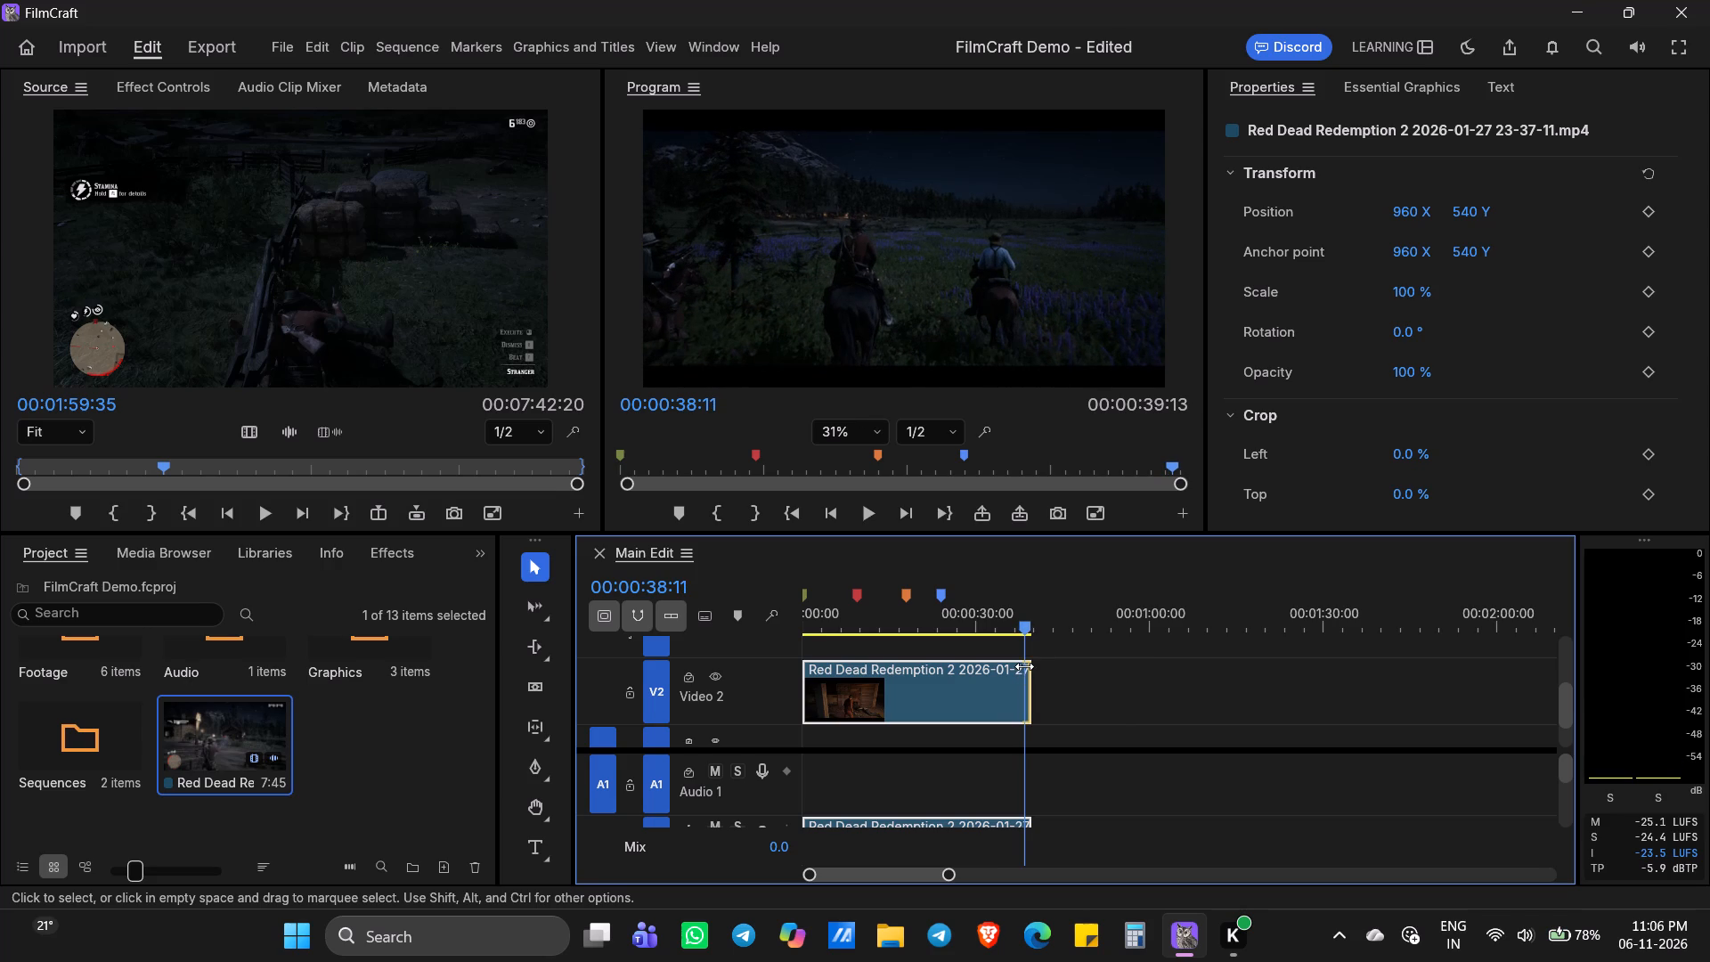
key("Left")
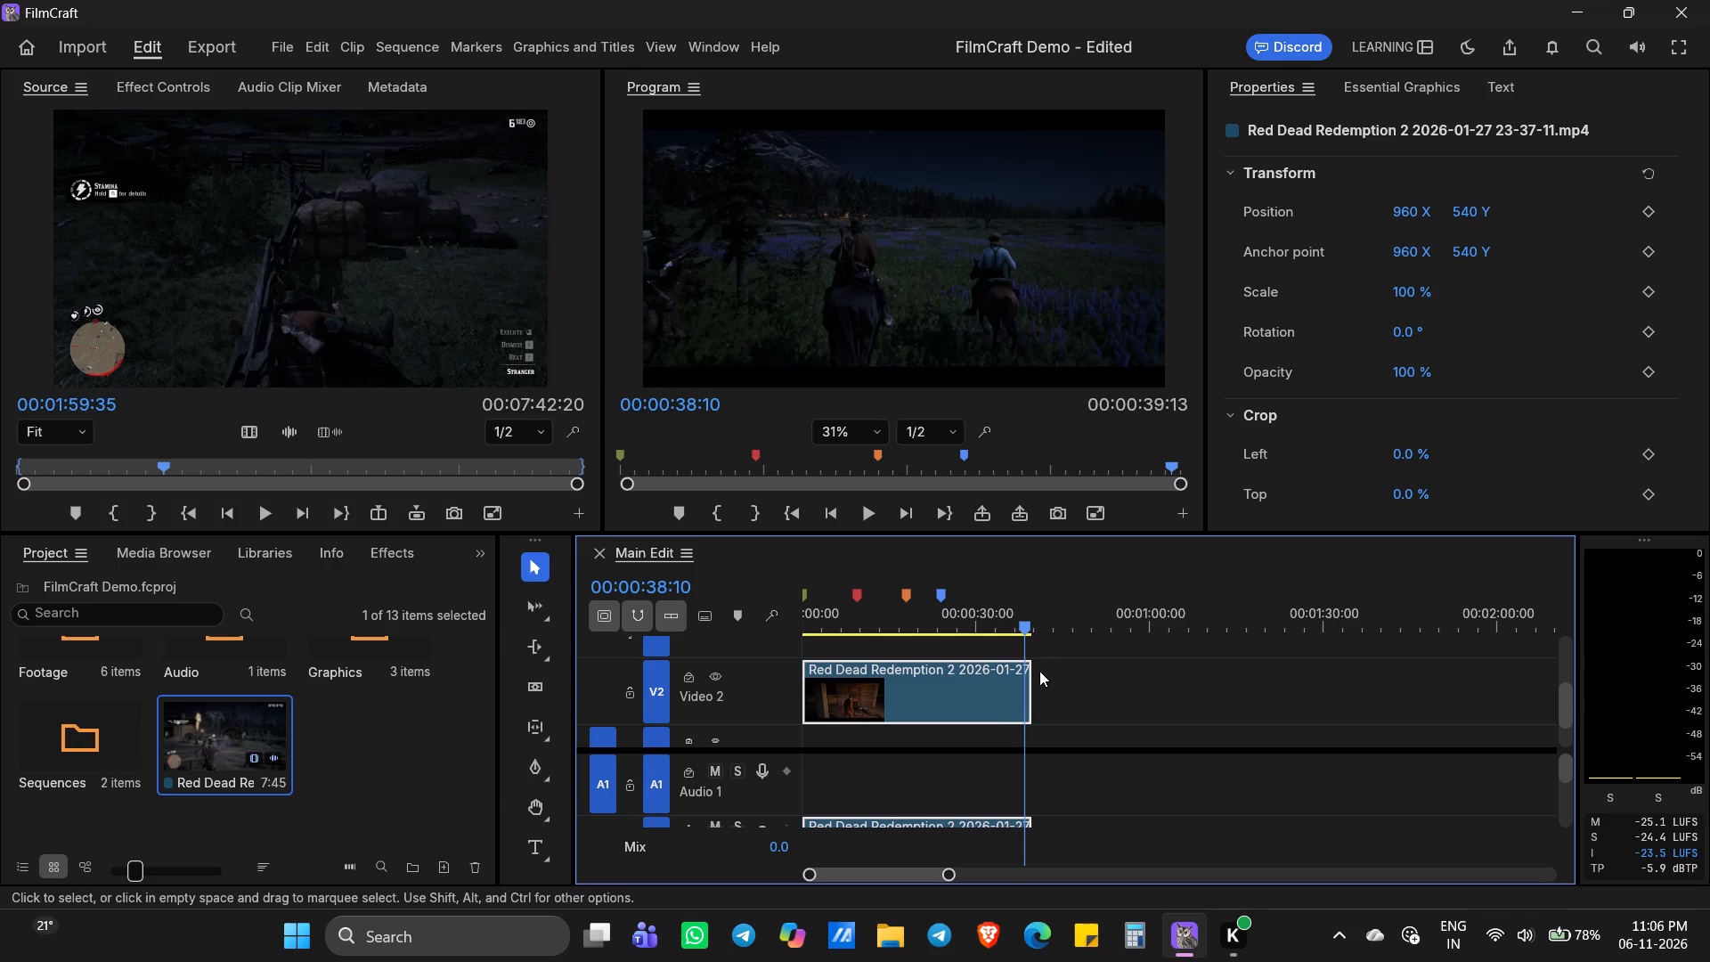
key("c")
left_click(1026, 689)
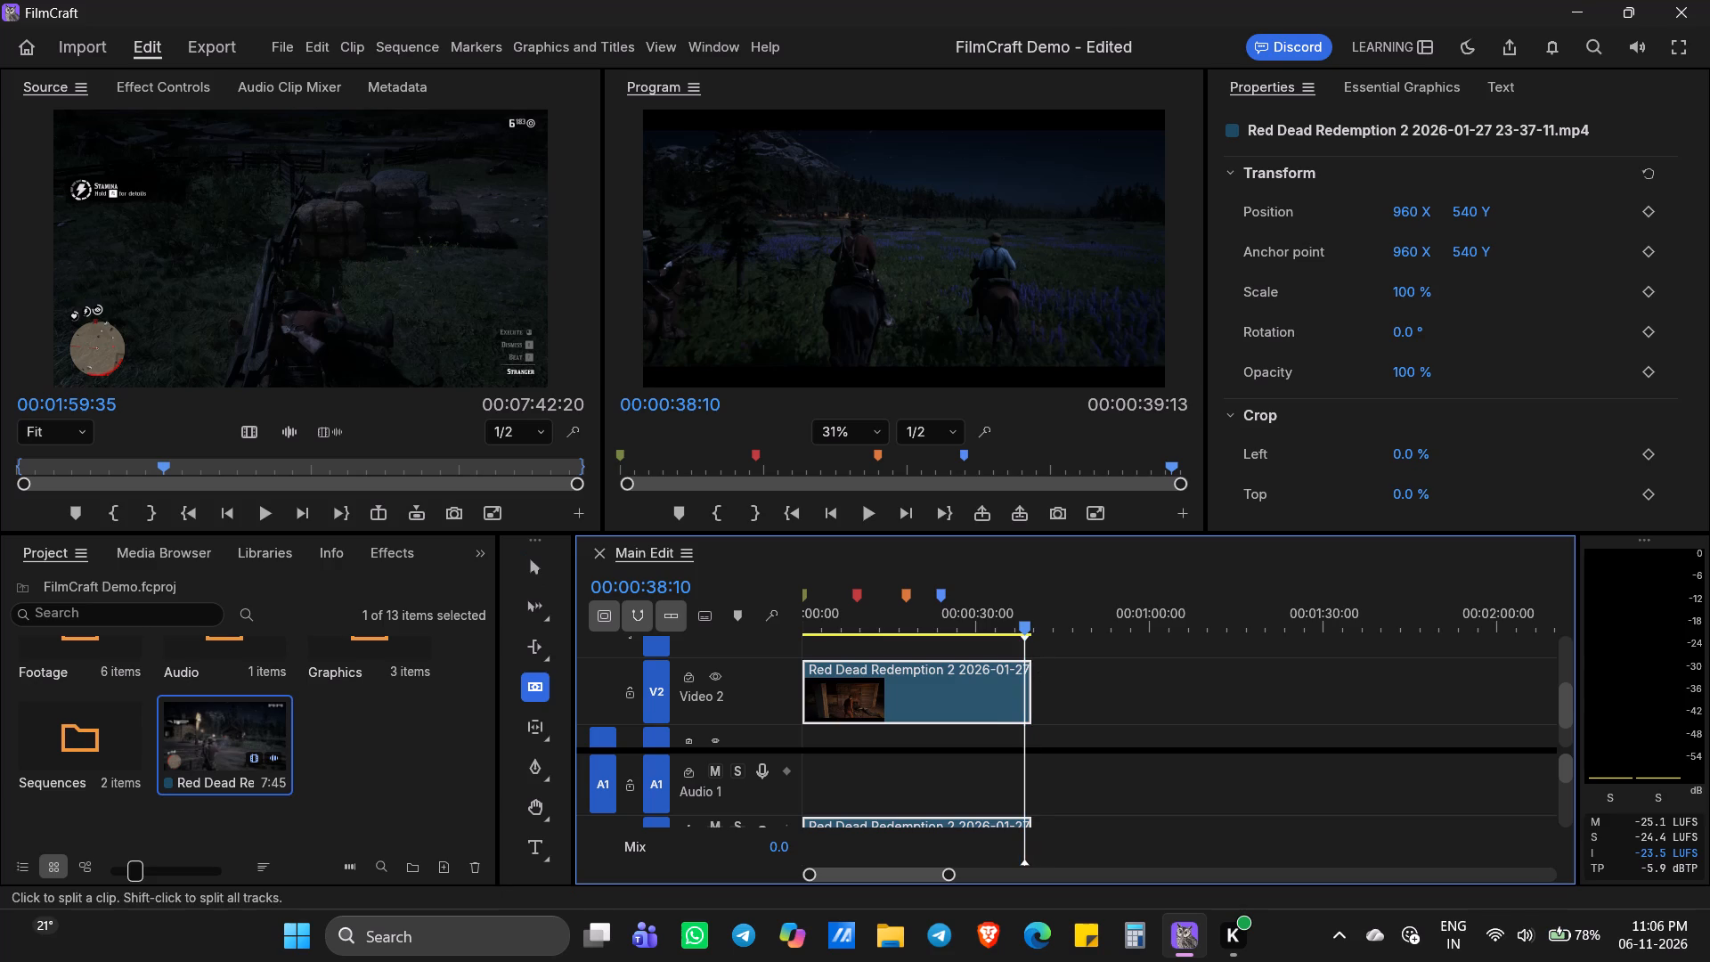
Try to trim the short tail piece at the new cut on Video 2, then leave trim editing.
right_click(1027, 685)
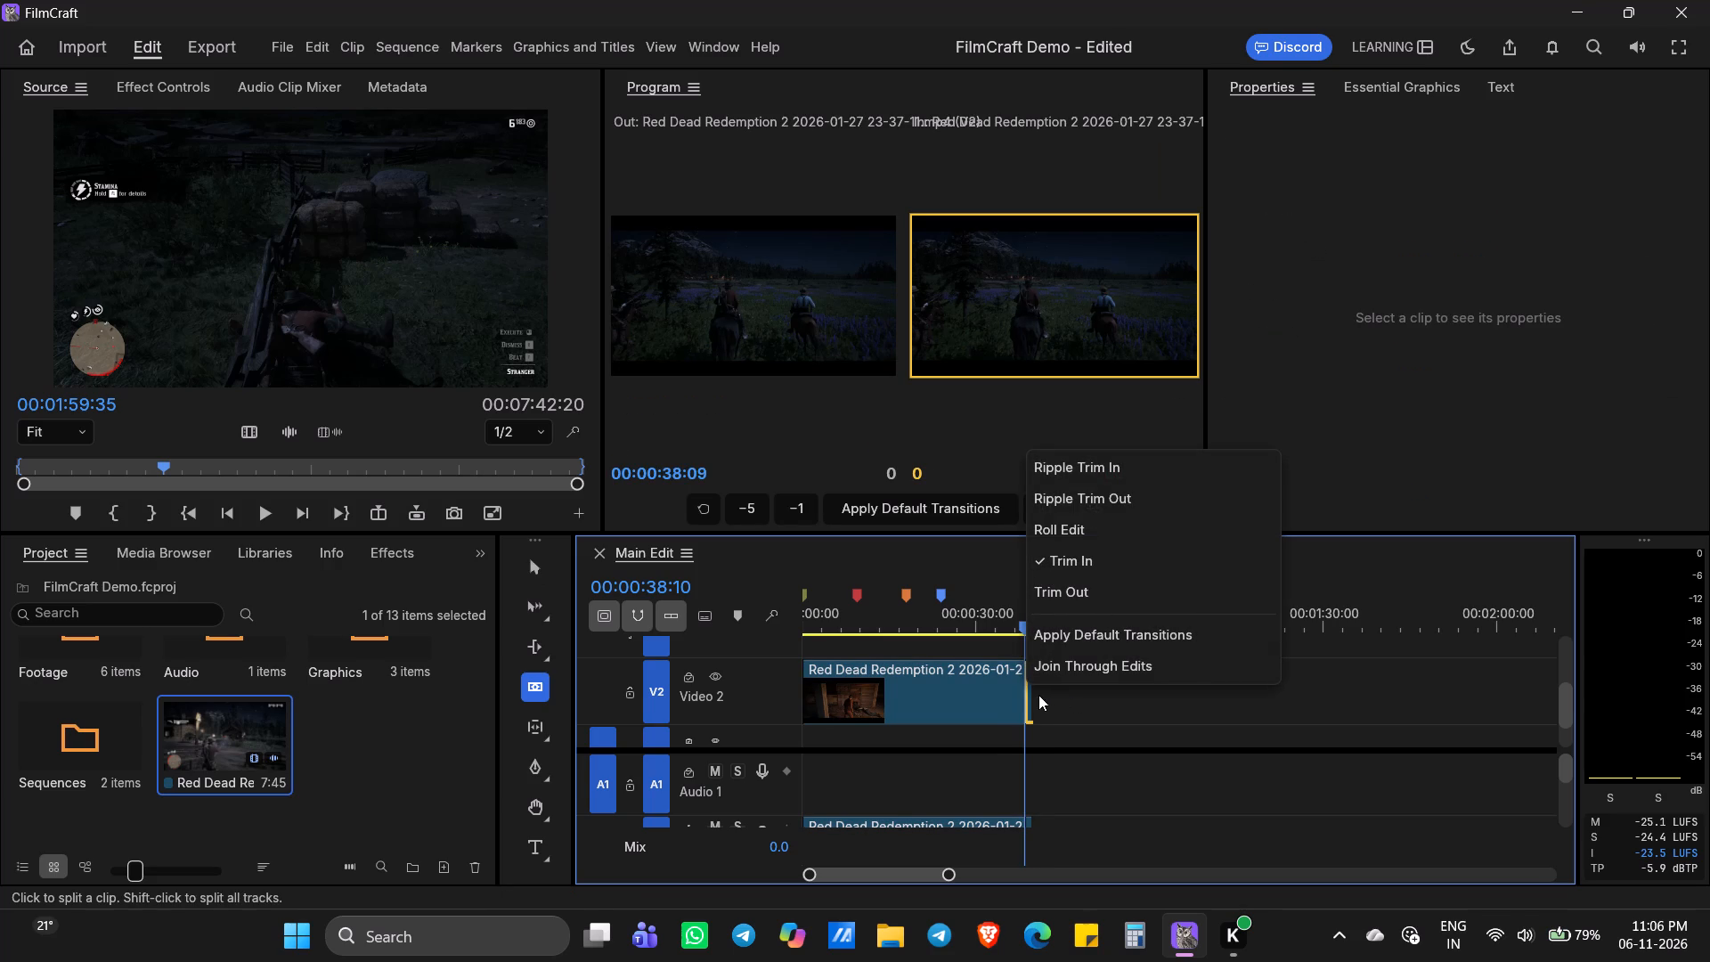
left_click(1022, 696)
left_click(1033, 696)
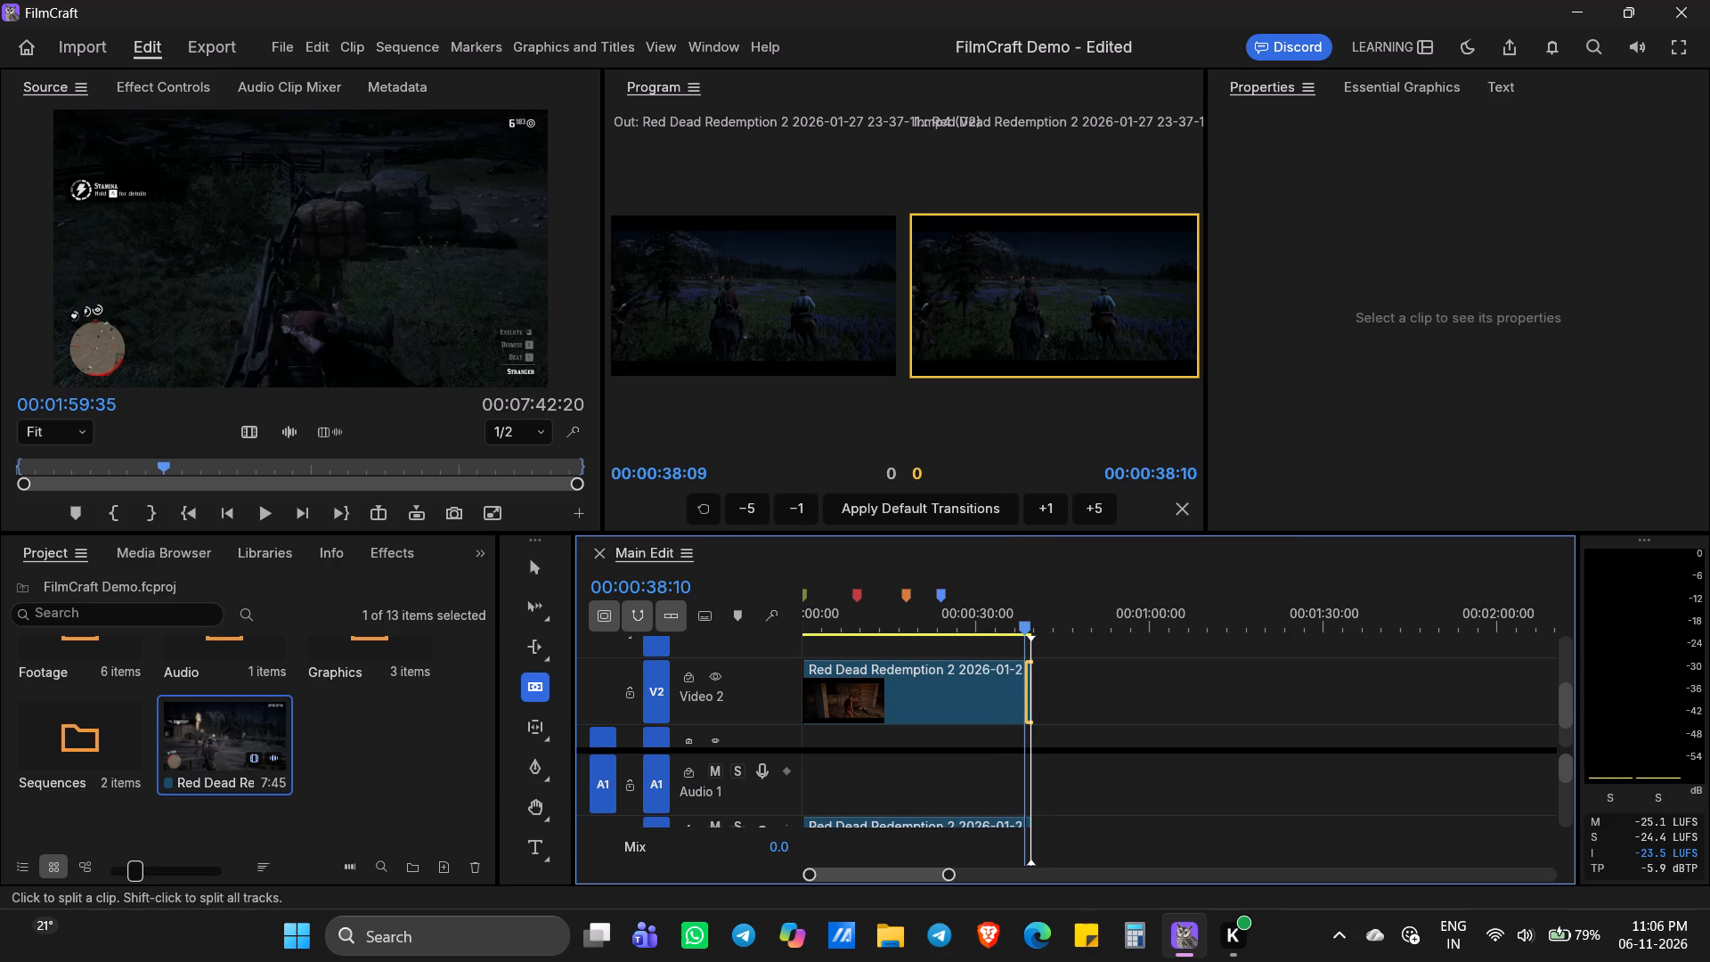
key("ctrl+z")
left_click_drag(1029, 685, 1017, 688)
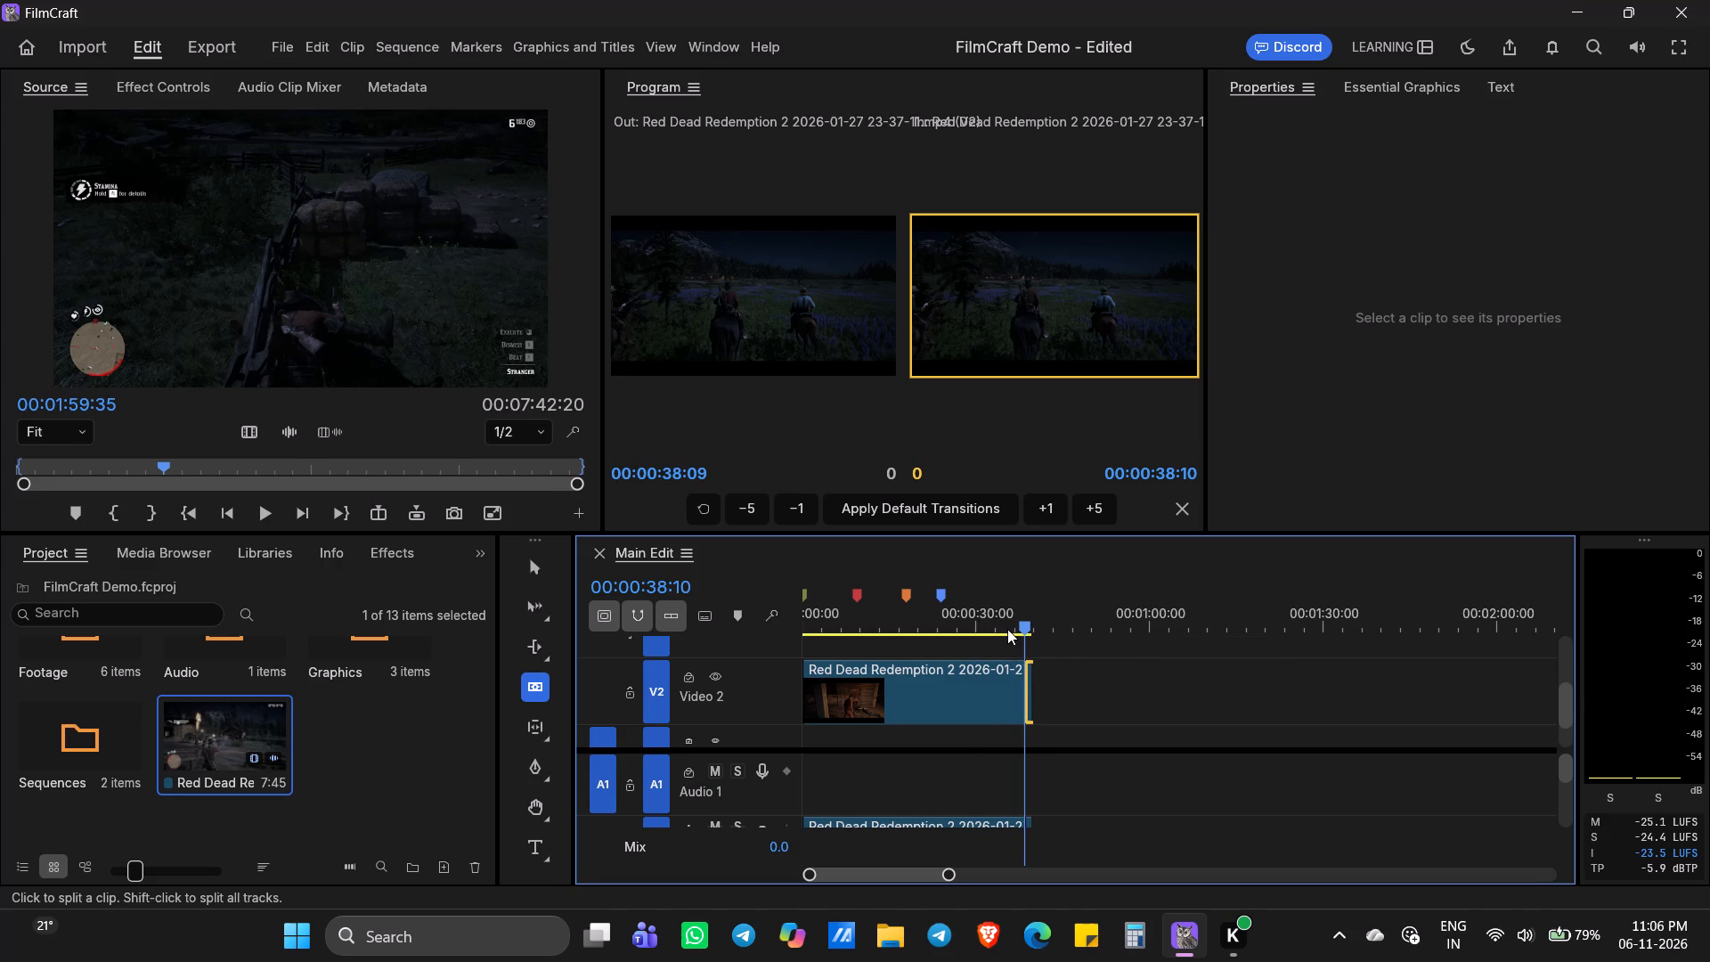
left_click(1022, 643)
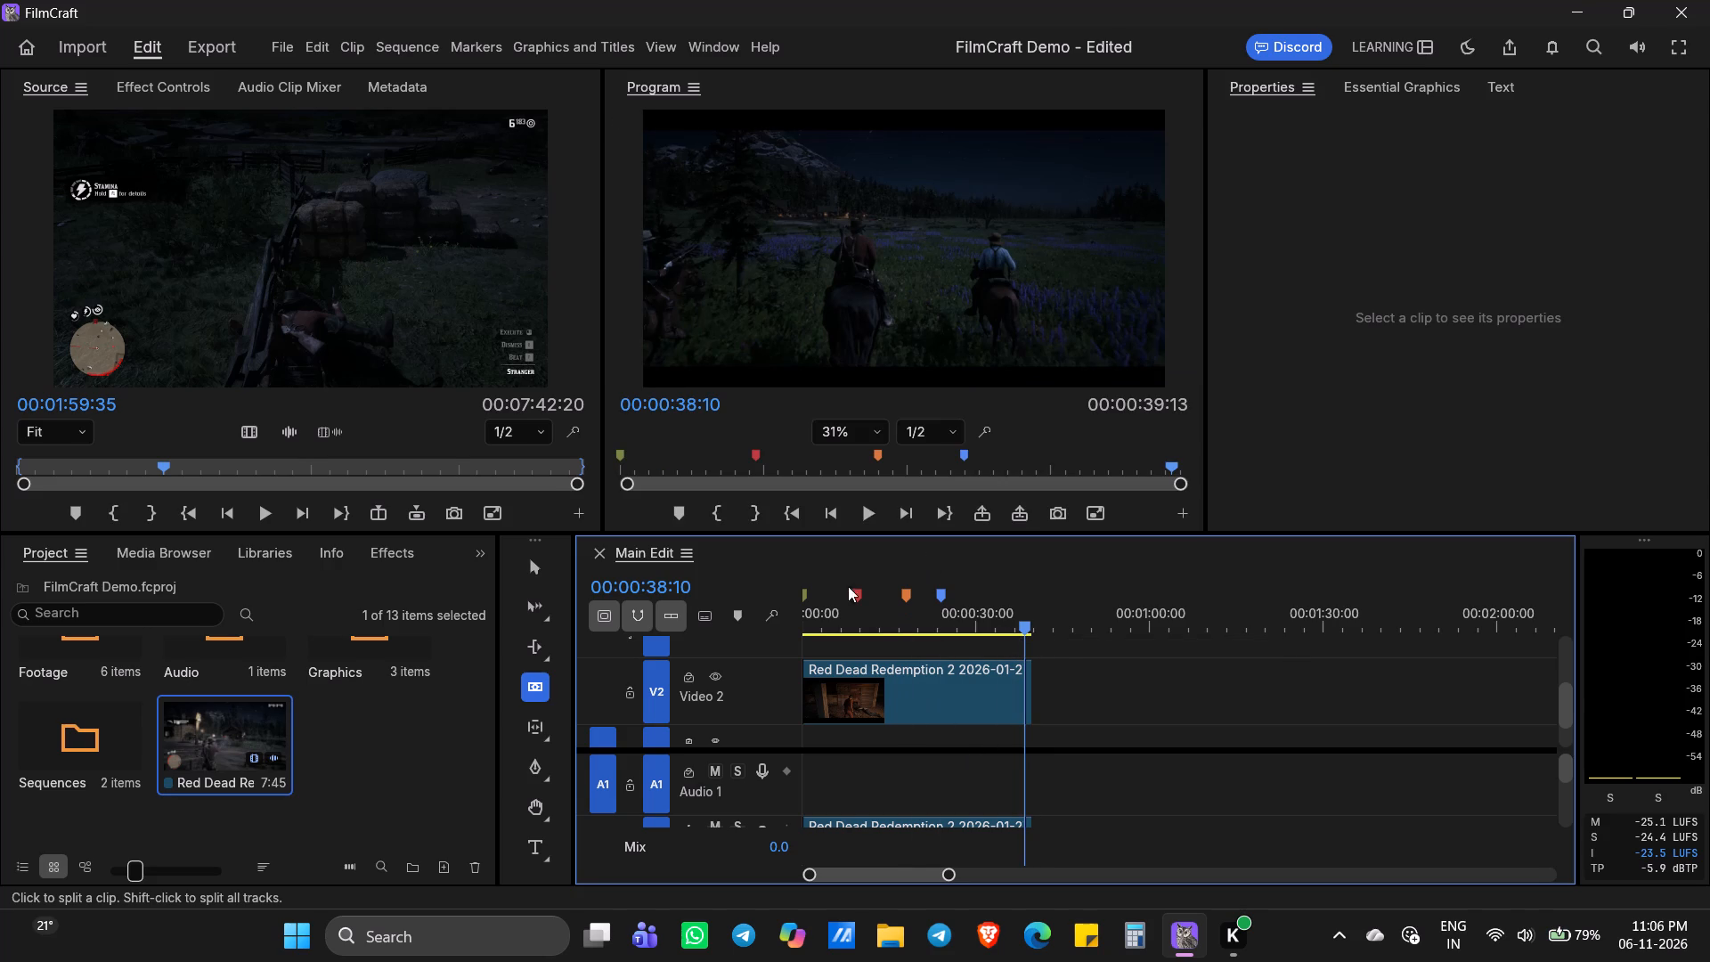
Open the export settings for Main Edit and choose QuickTime (Motion JPEG) after trying Apple ProRes and H.265 (HEVC).
left_click(201, 51)
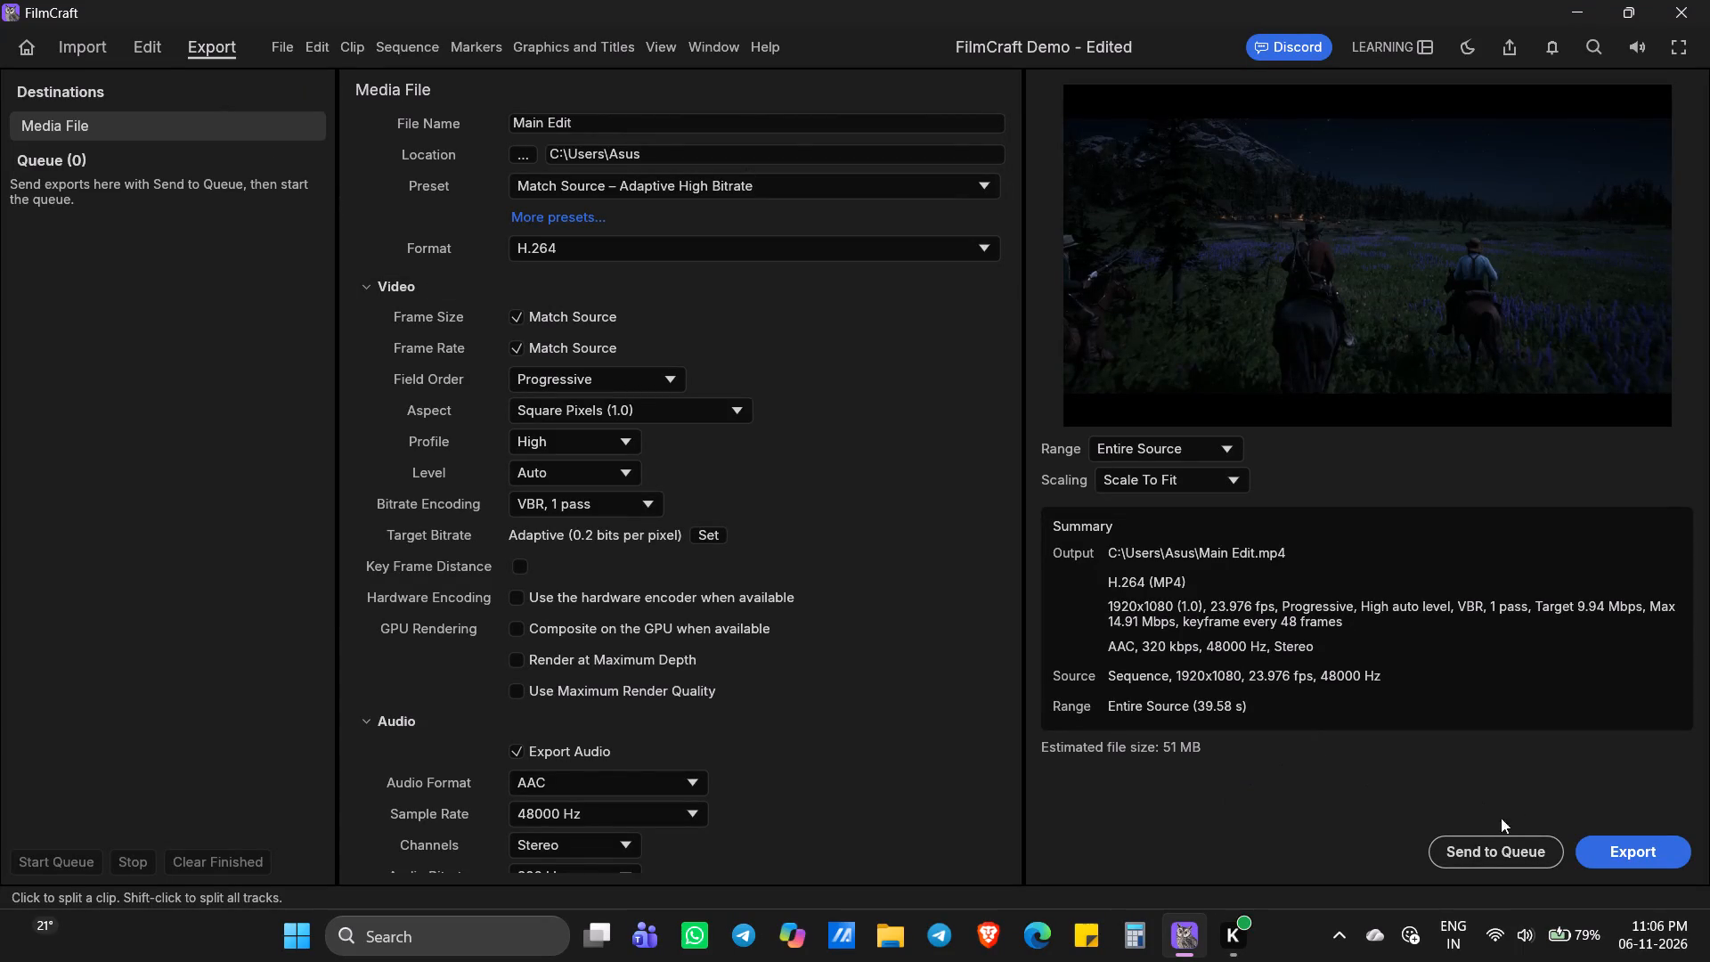
left_click(655, 269)
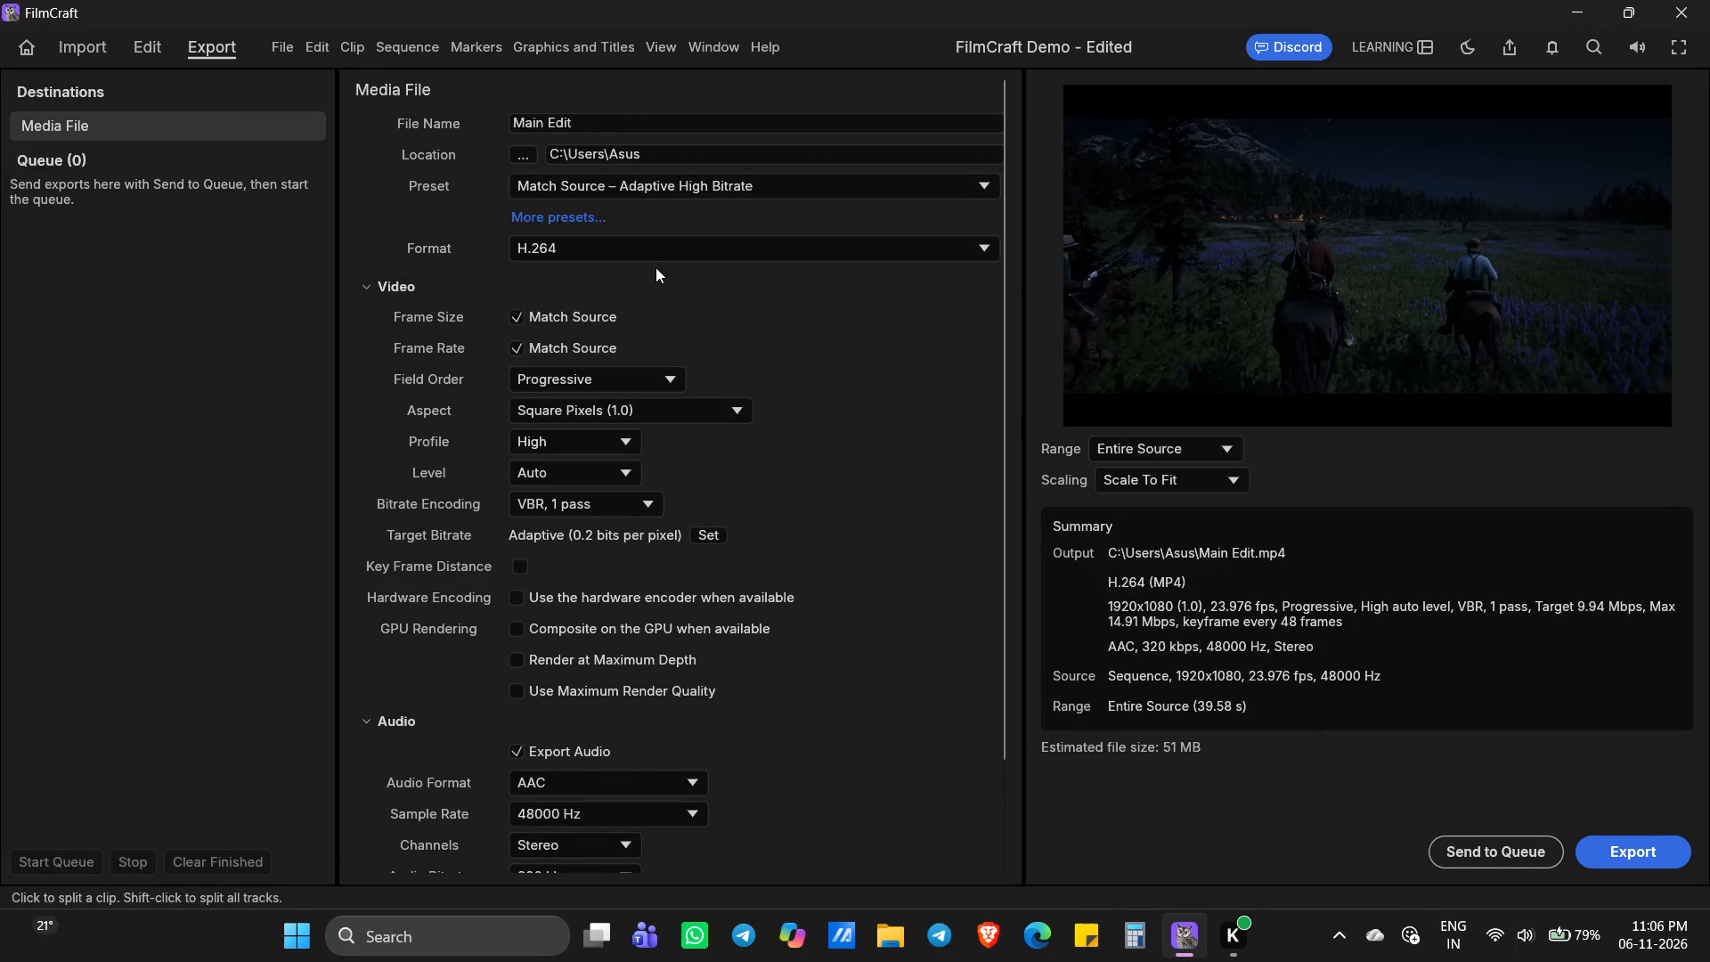
left_click(655, 258)
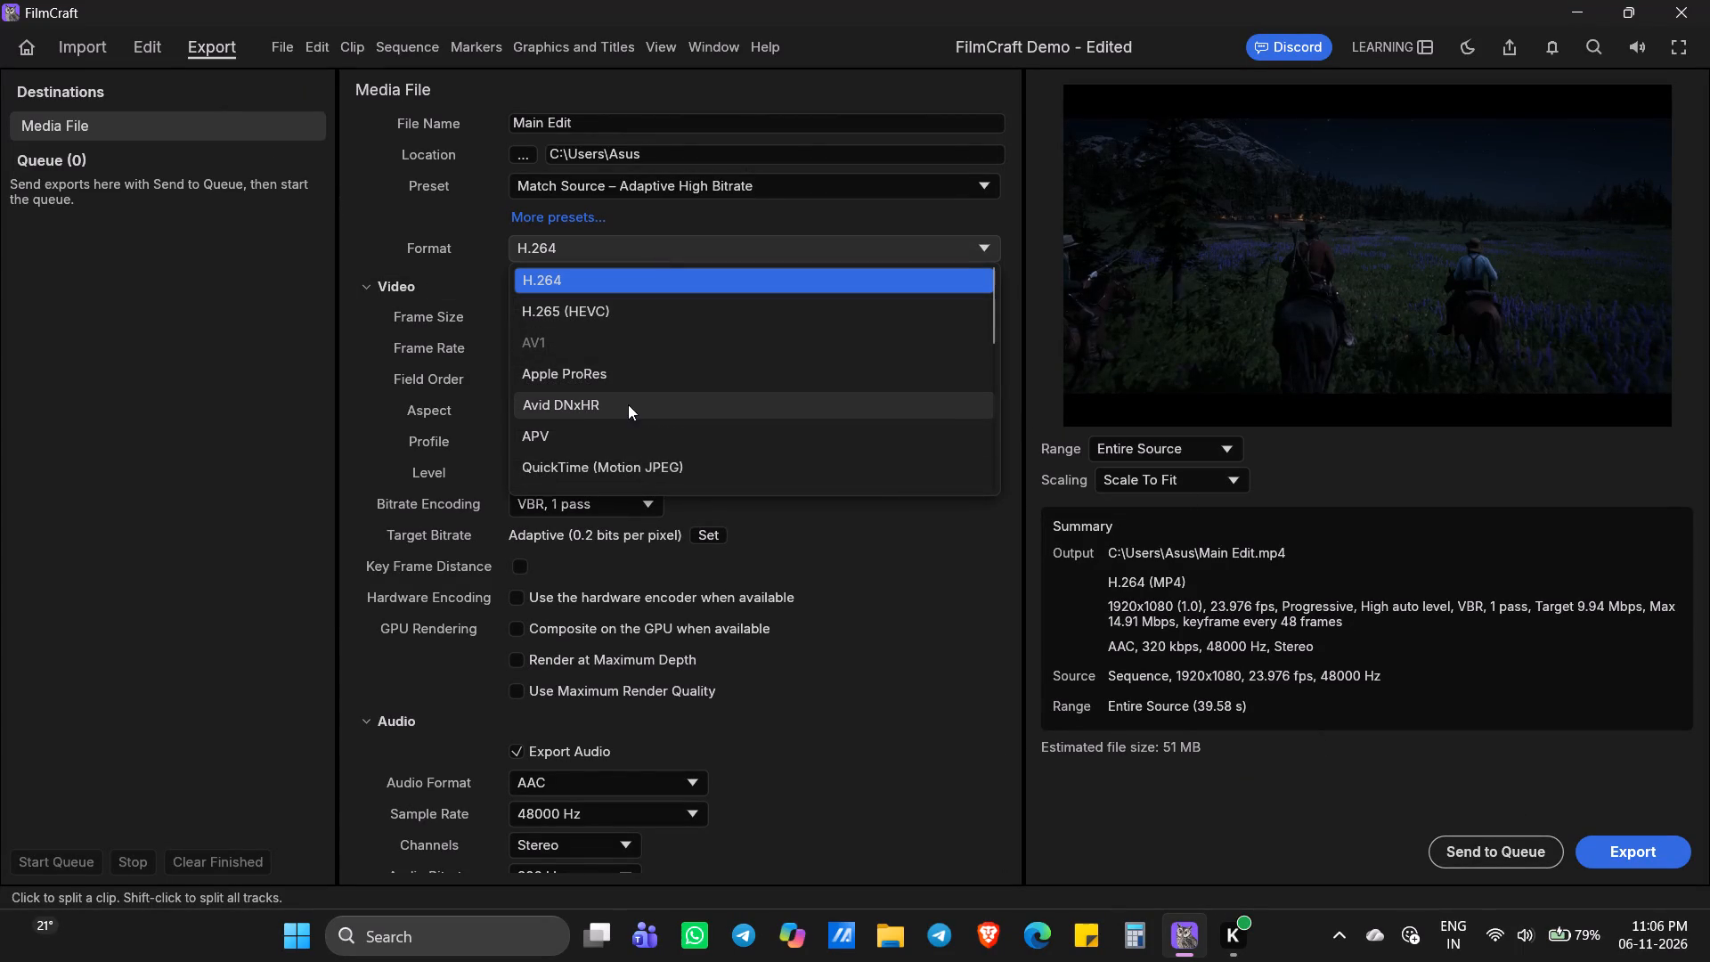
left_click(653, 375)
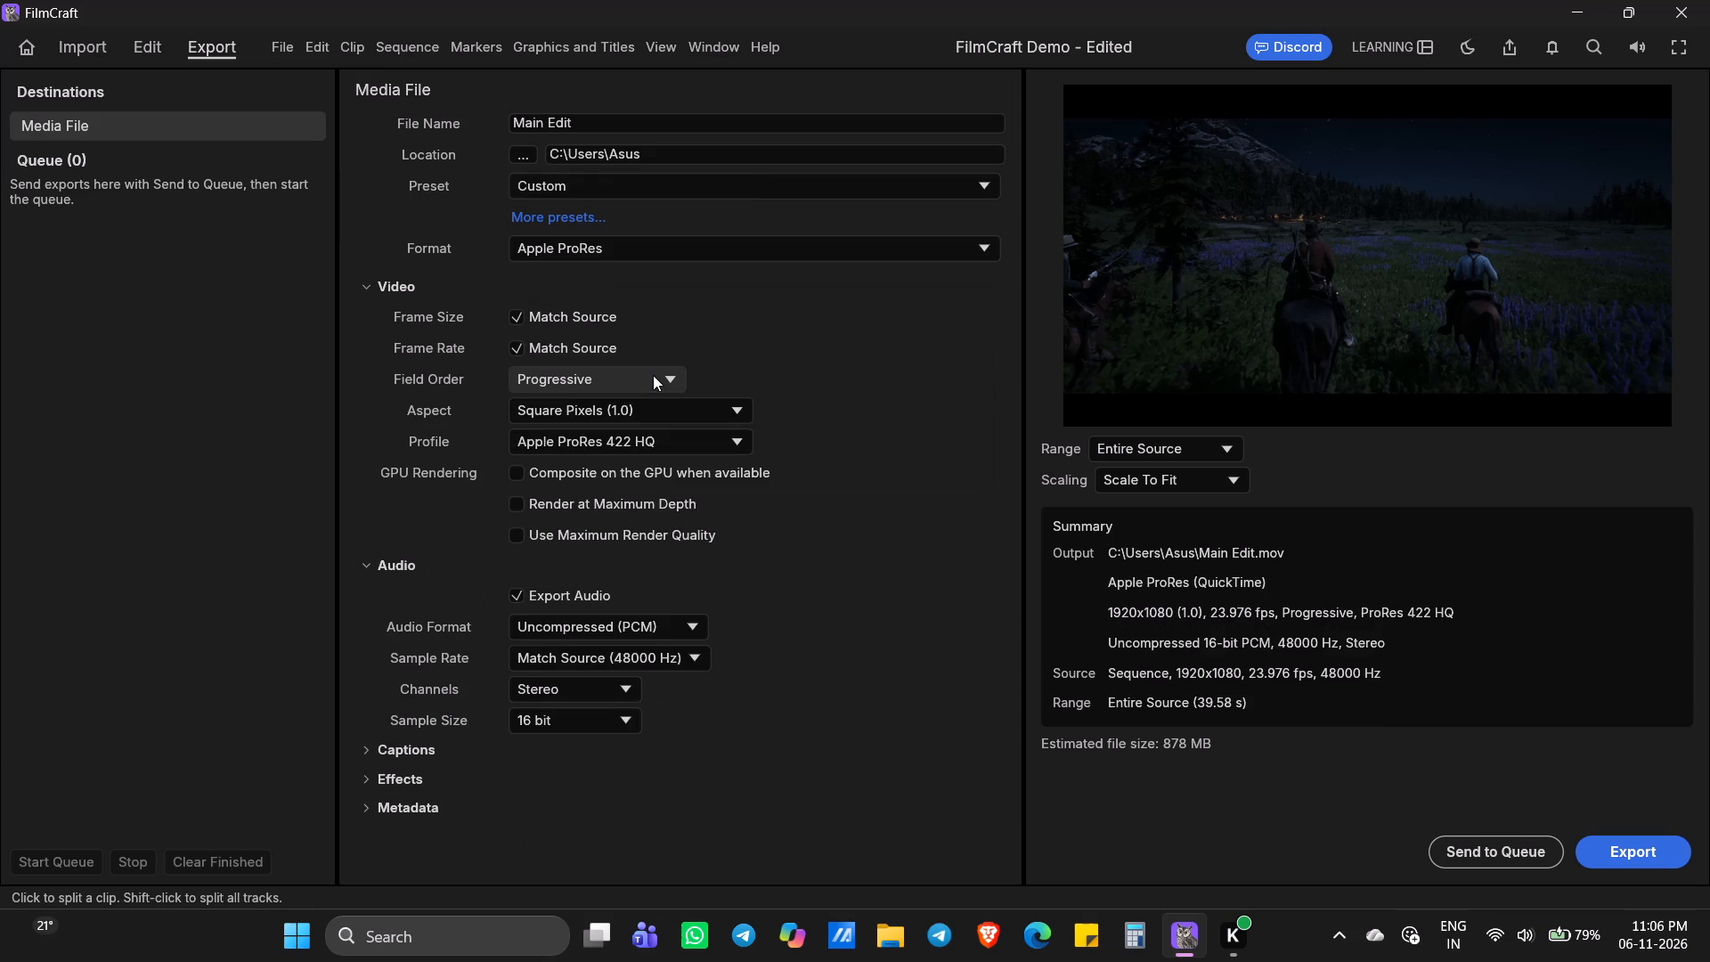
double_click(684, 258)
left_click(684, 258)
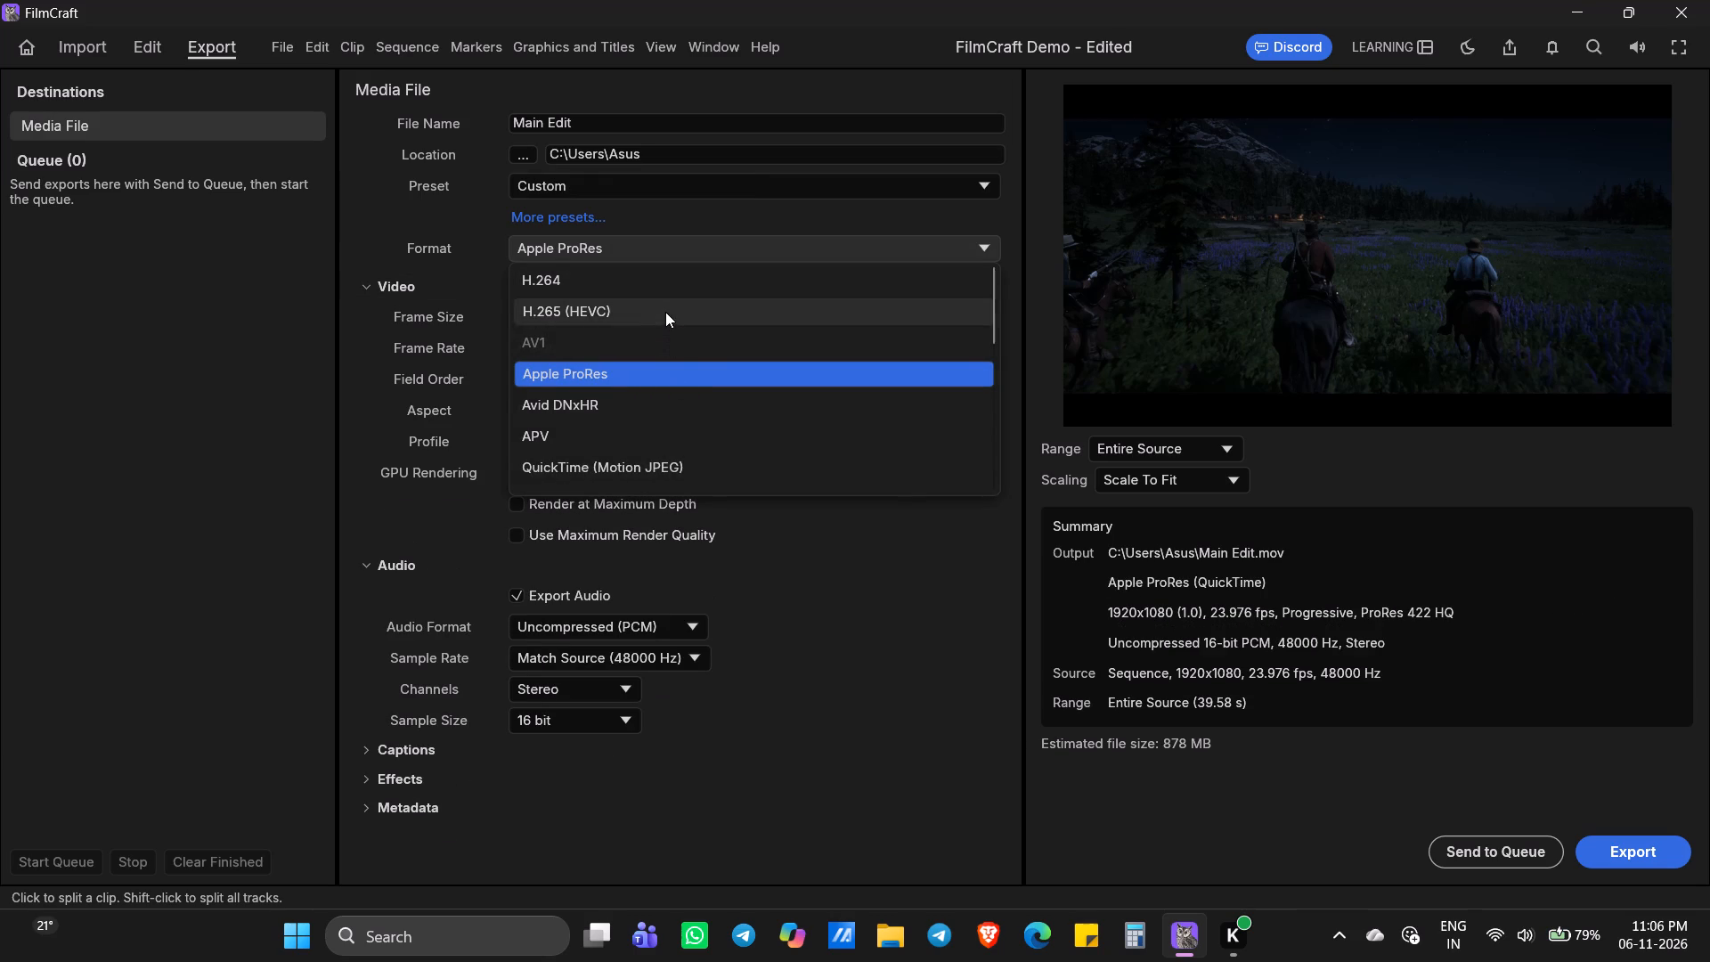
left_click(665, 312)
left_click(680, 244)
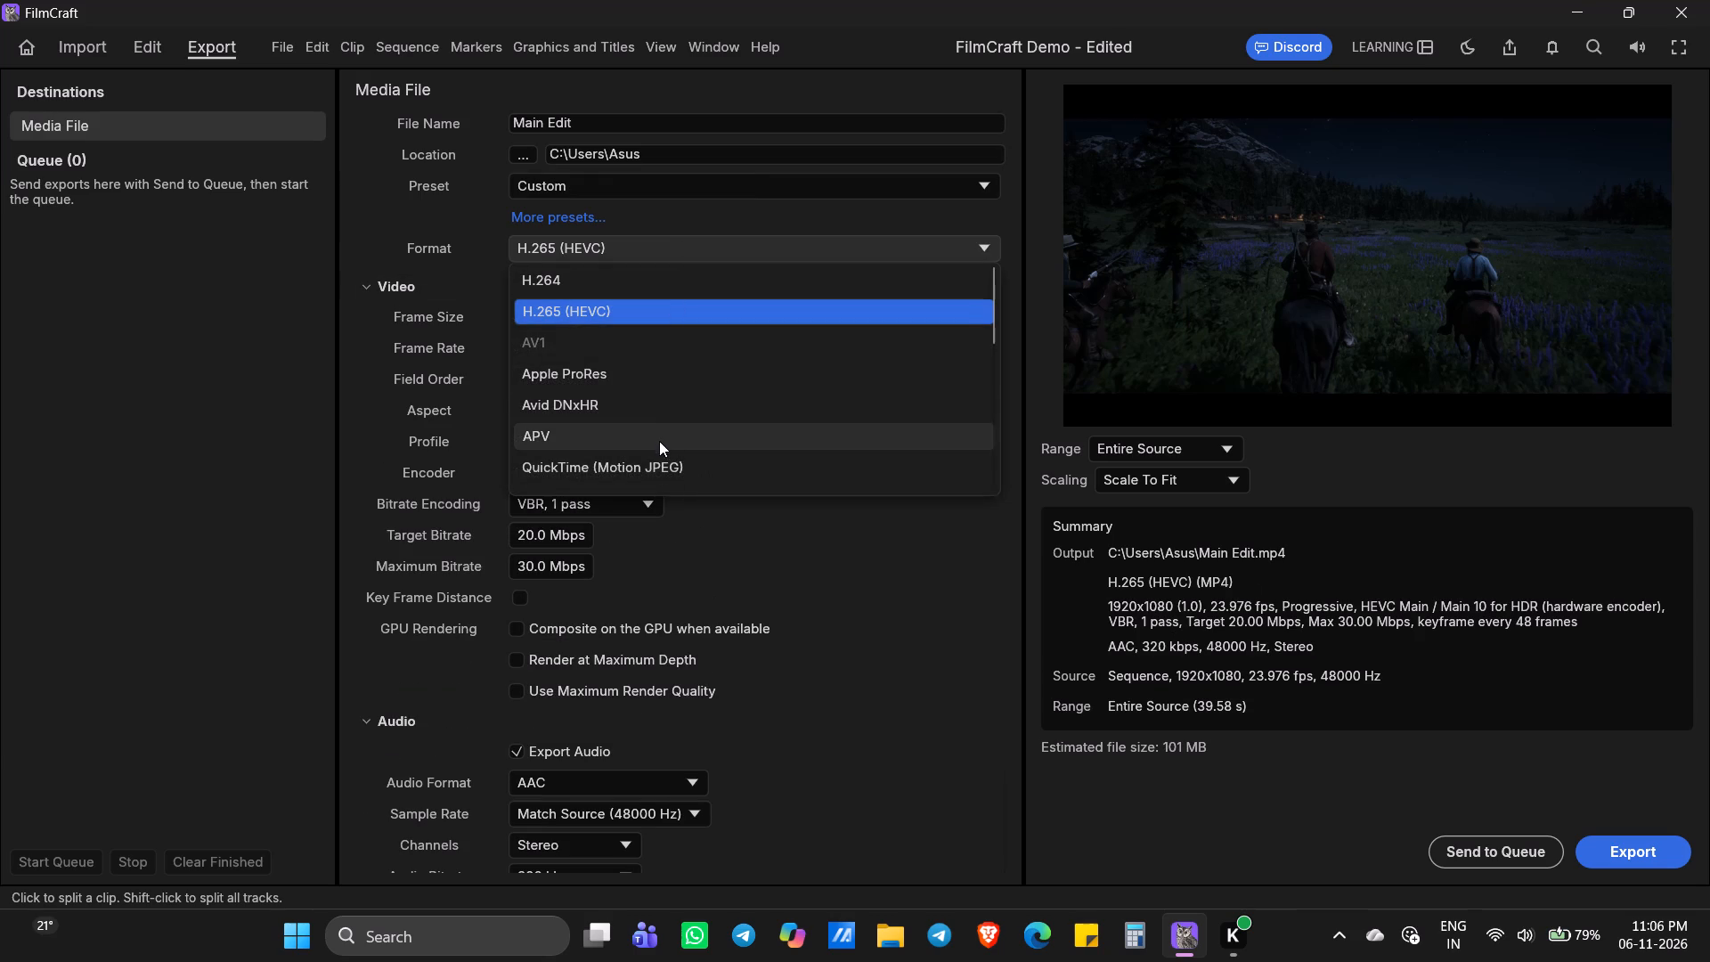
left_click(658, 461)
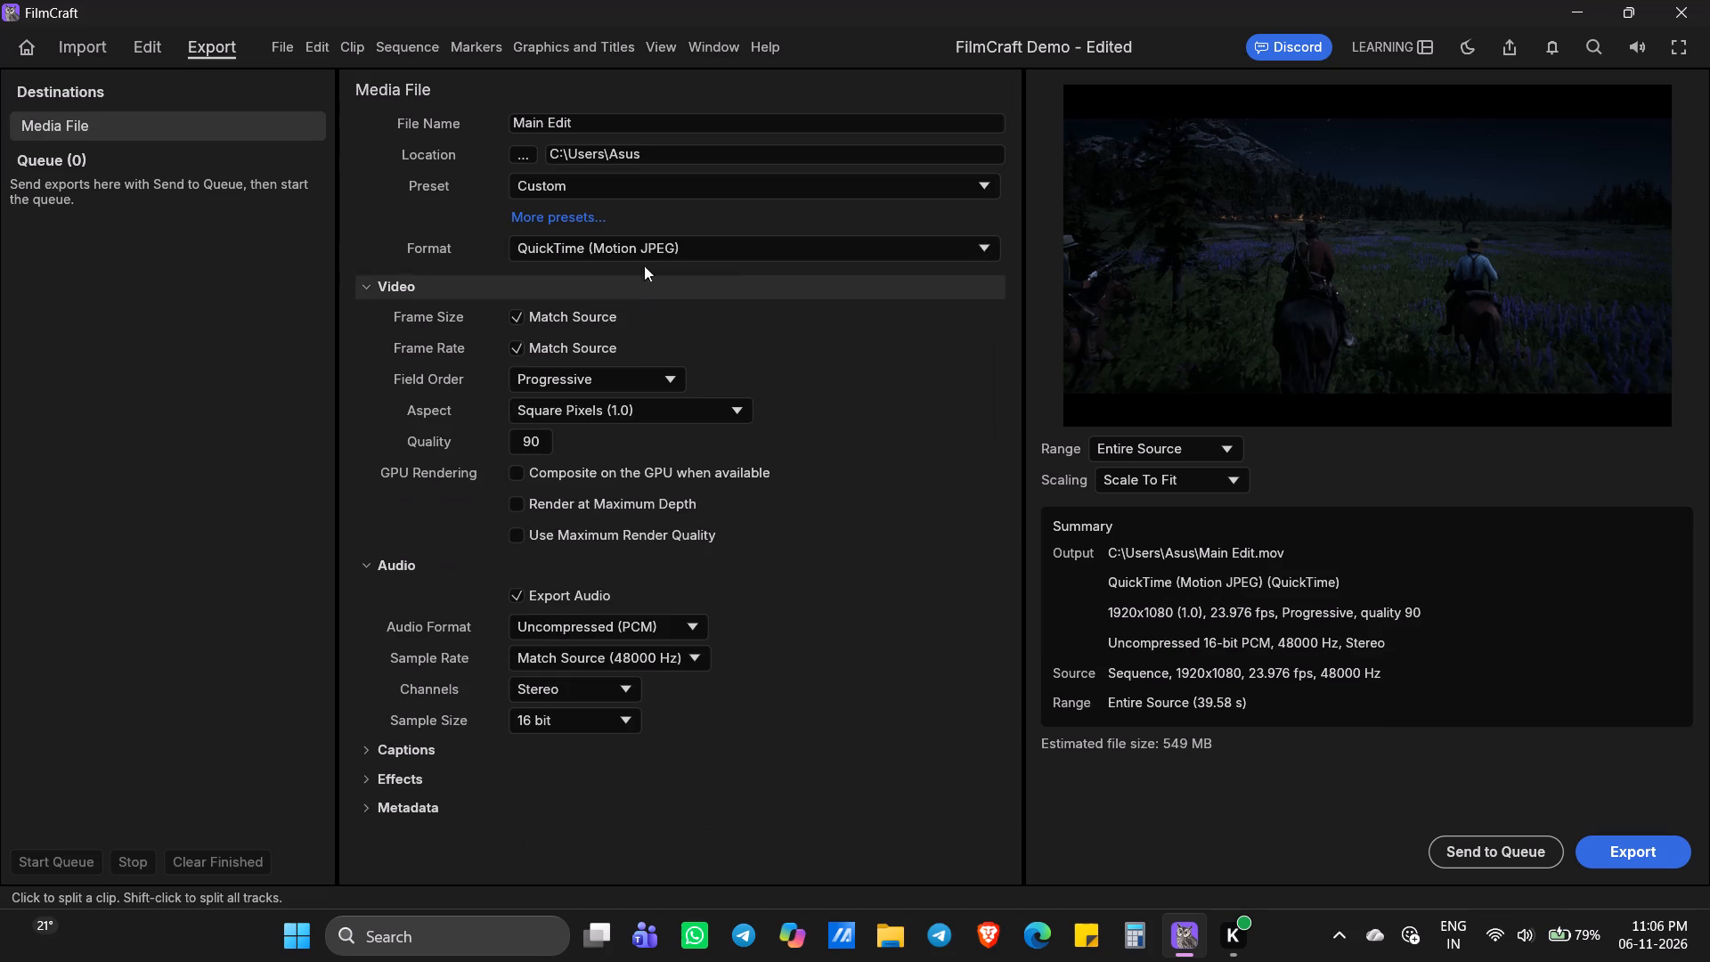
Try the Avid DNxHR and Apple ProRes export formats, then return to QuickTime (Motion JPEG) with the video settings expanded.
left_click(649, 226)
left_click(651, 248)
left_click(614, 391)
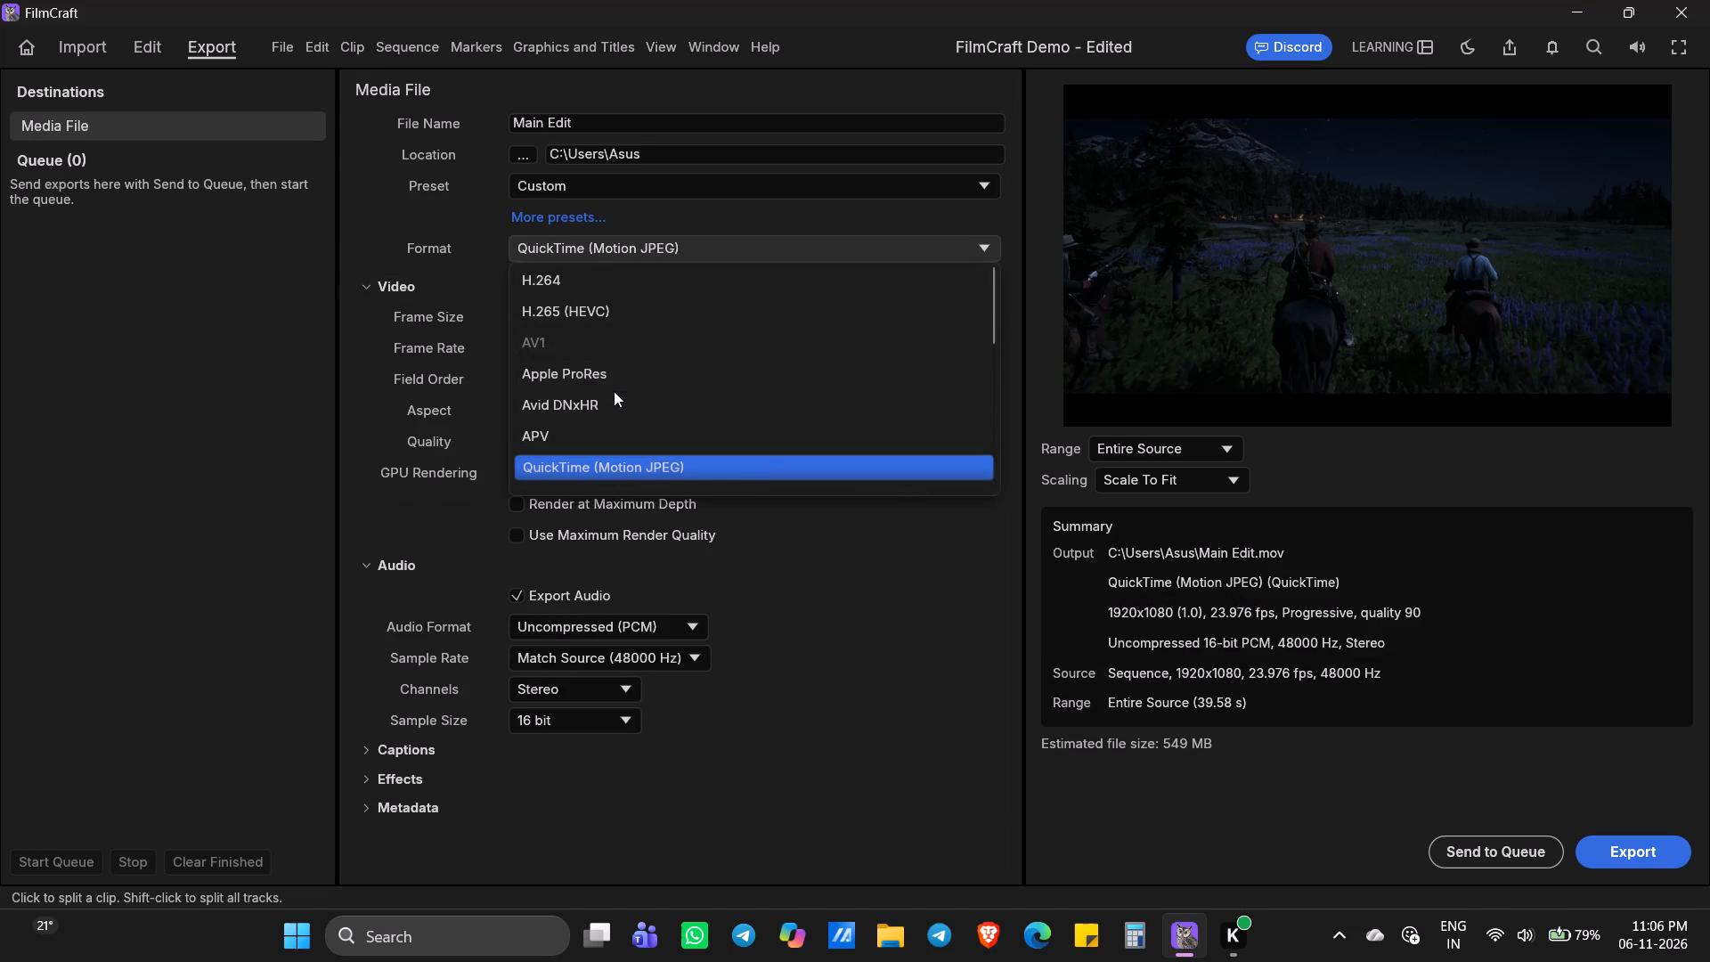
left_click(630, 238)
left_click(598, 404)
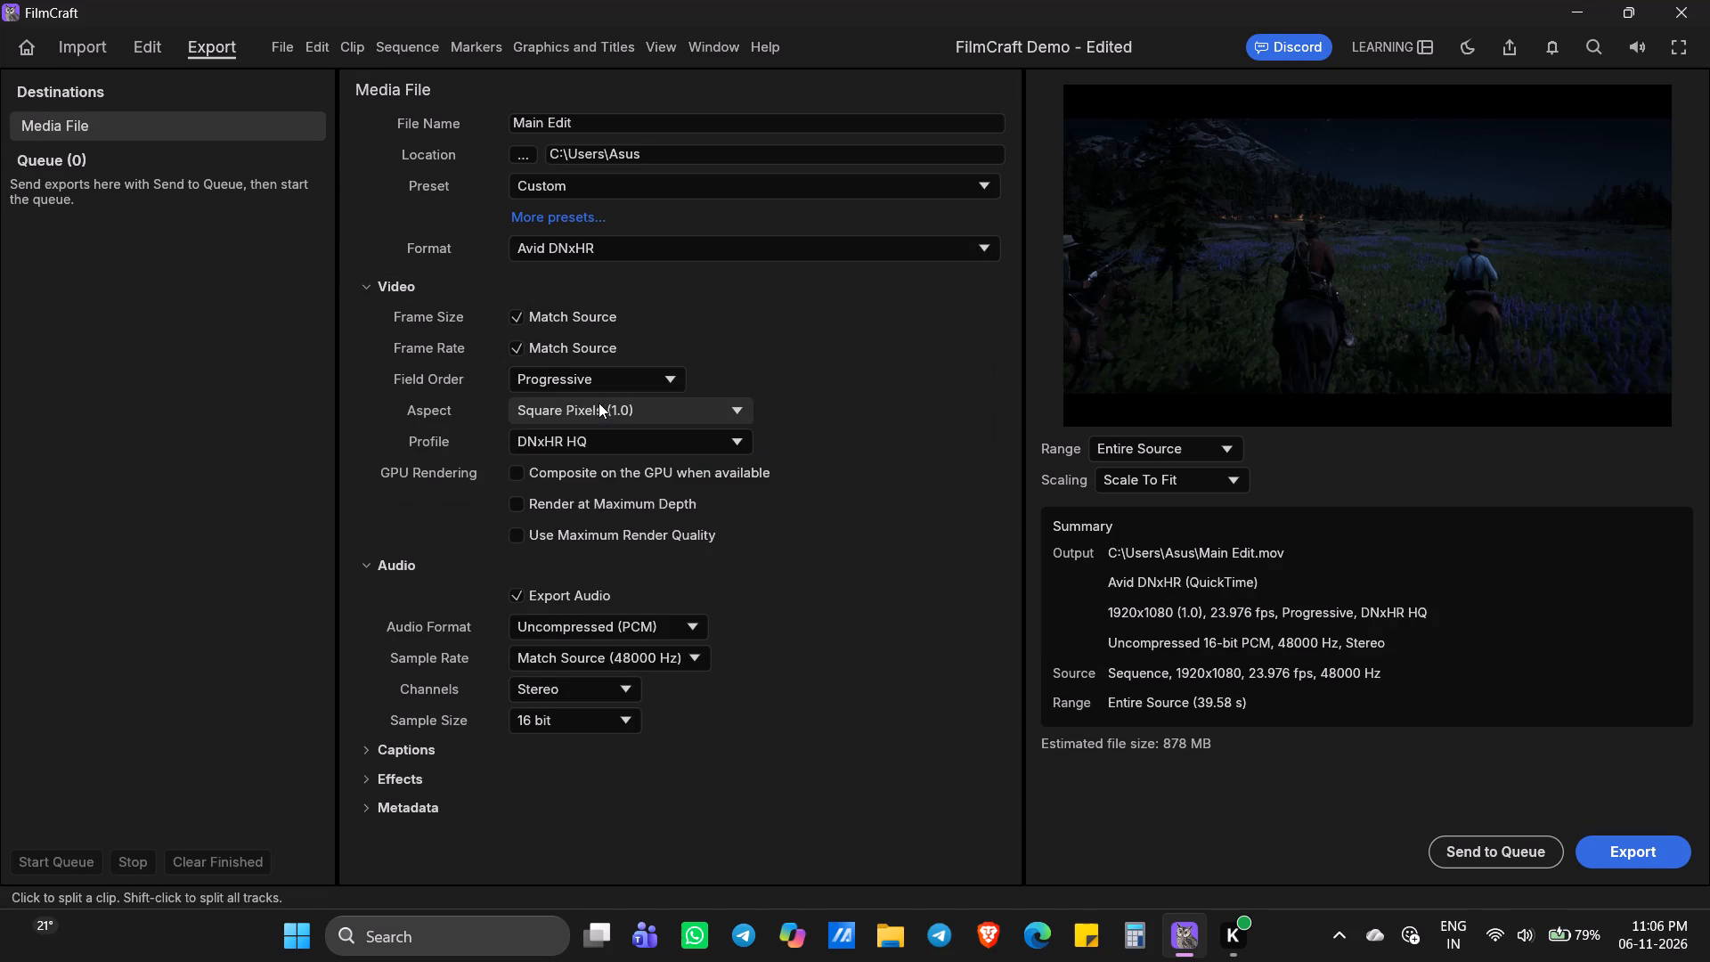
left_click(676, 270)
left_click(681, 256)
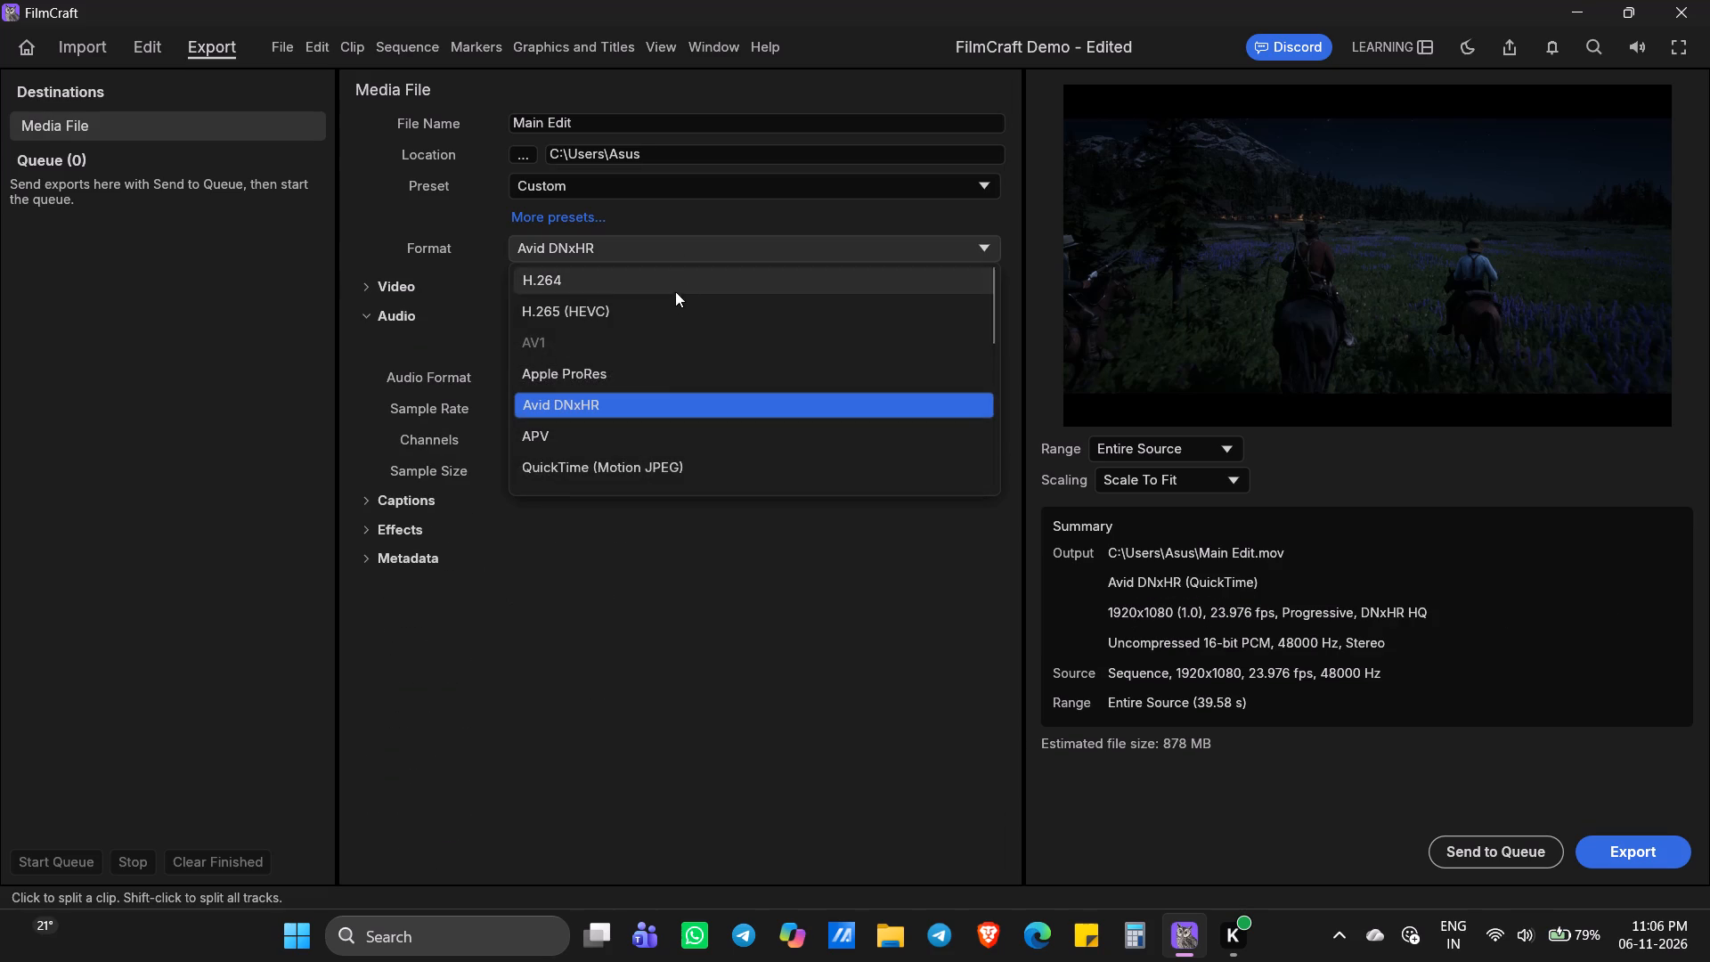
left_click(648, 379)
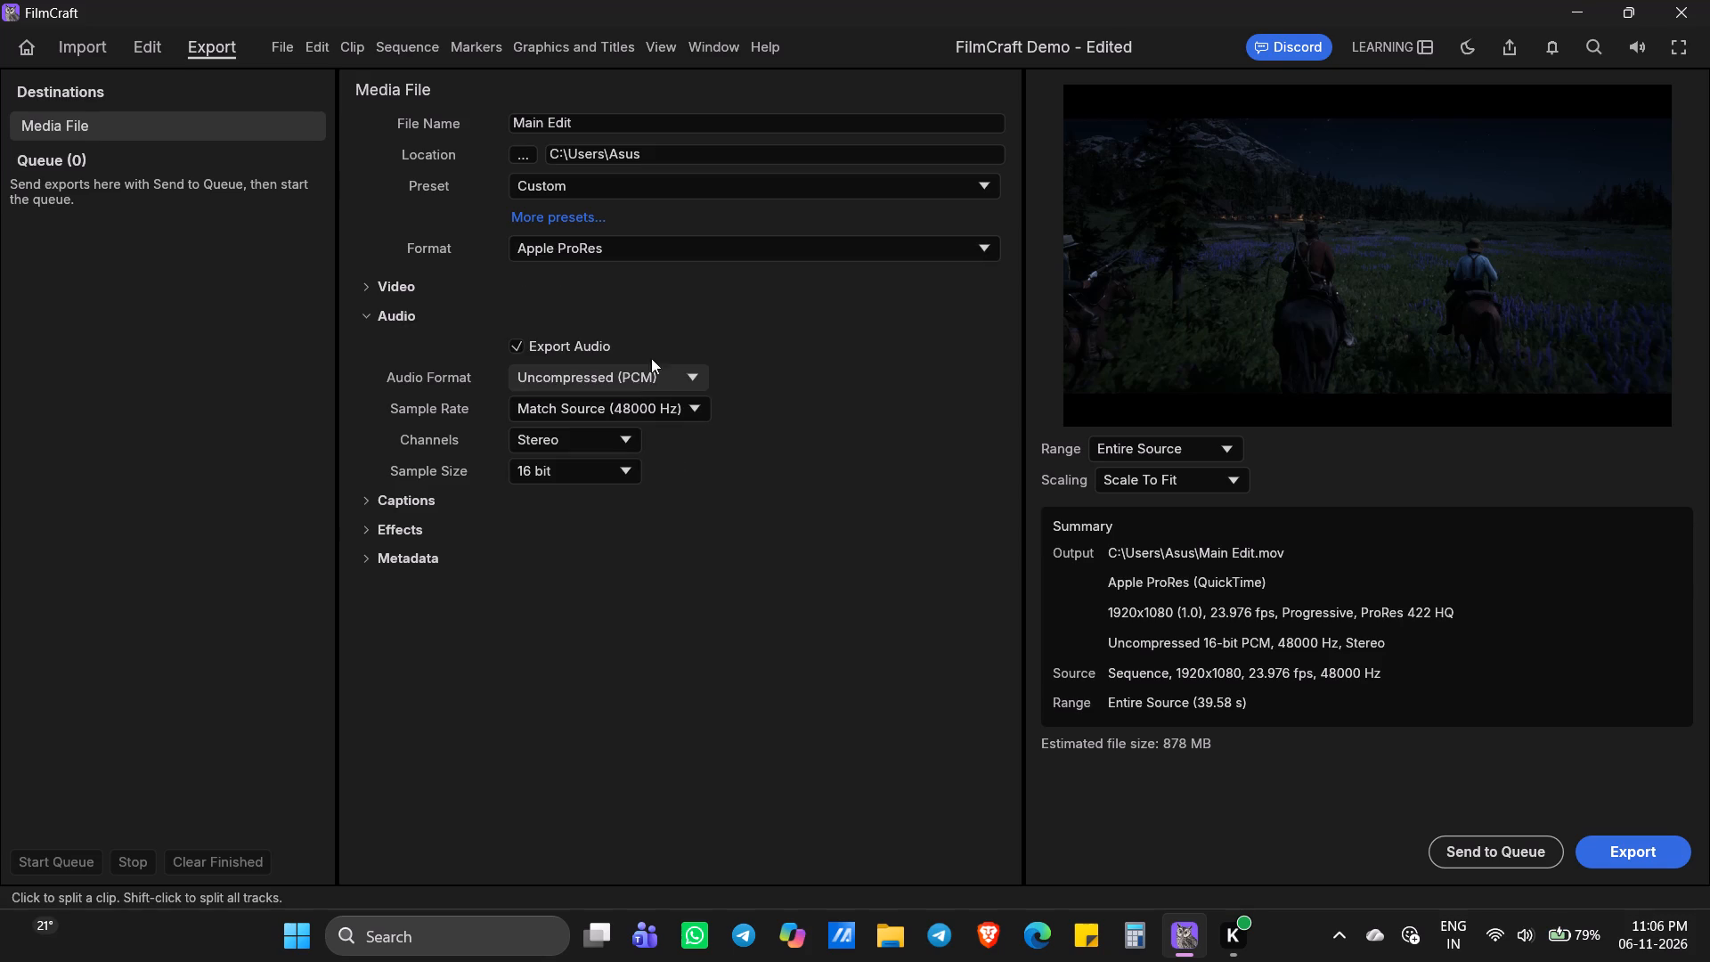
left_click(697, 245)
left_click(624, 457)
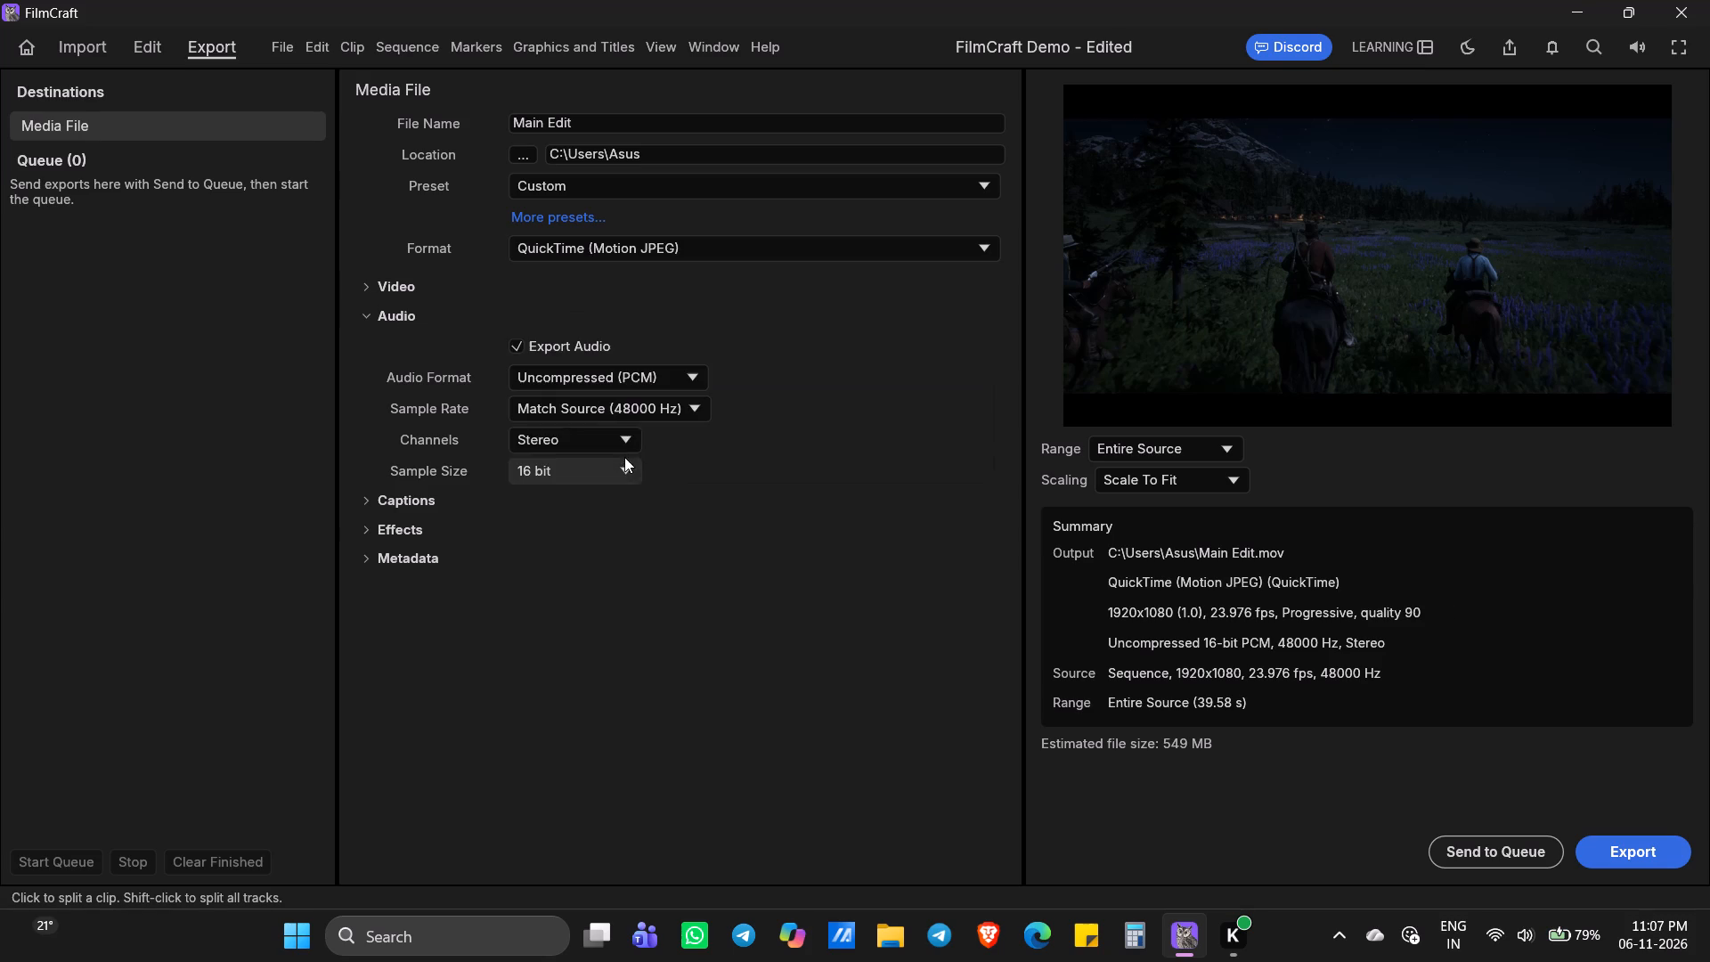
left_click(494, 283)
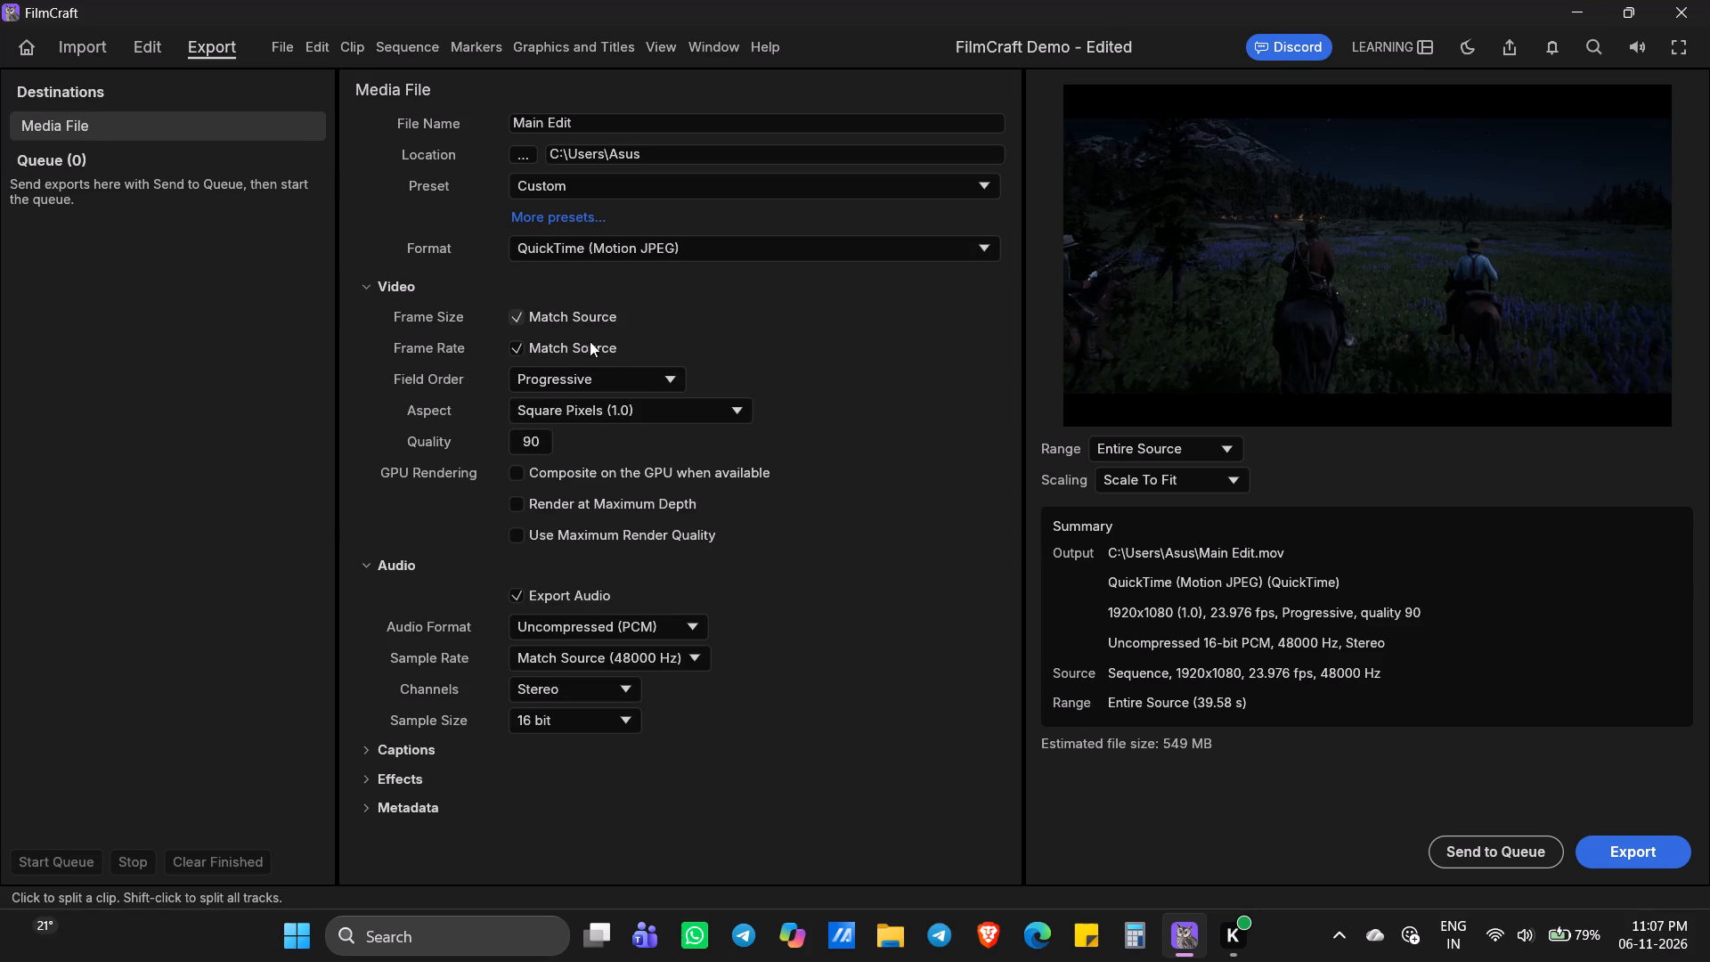
Set the QuickTime export's video quality to 100.
left_click(623, 405)
left_click(623, 405)
left_click(541, 446)
key("1")
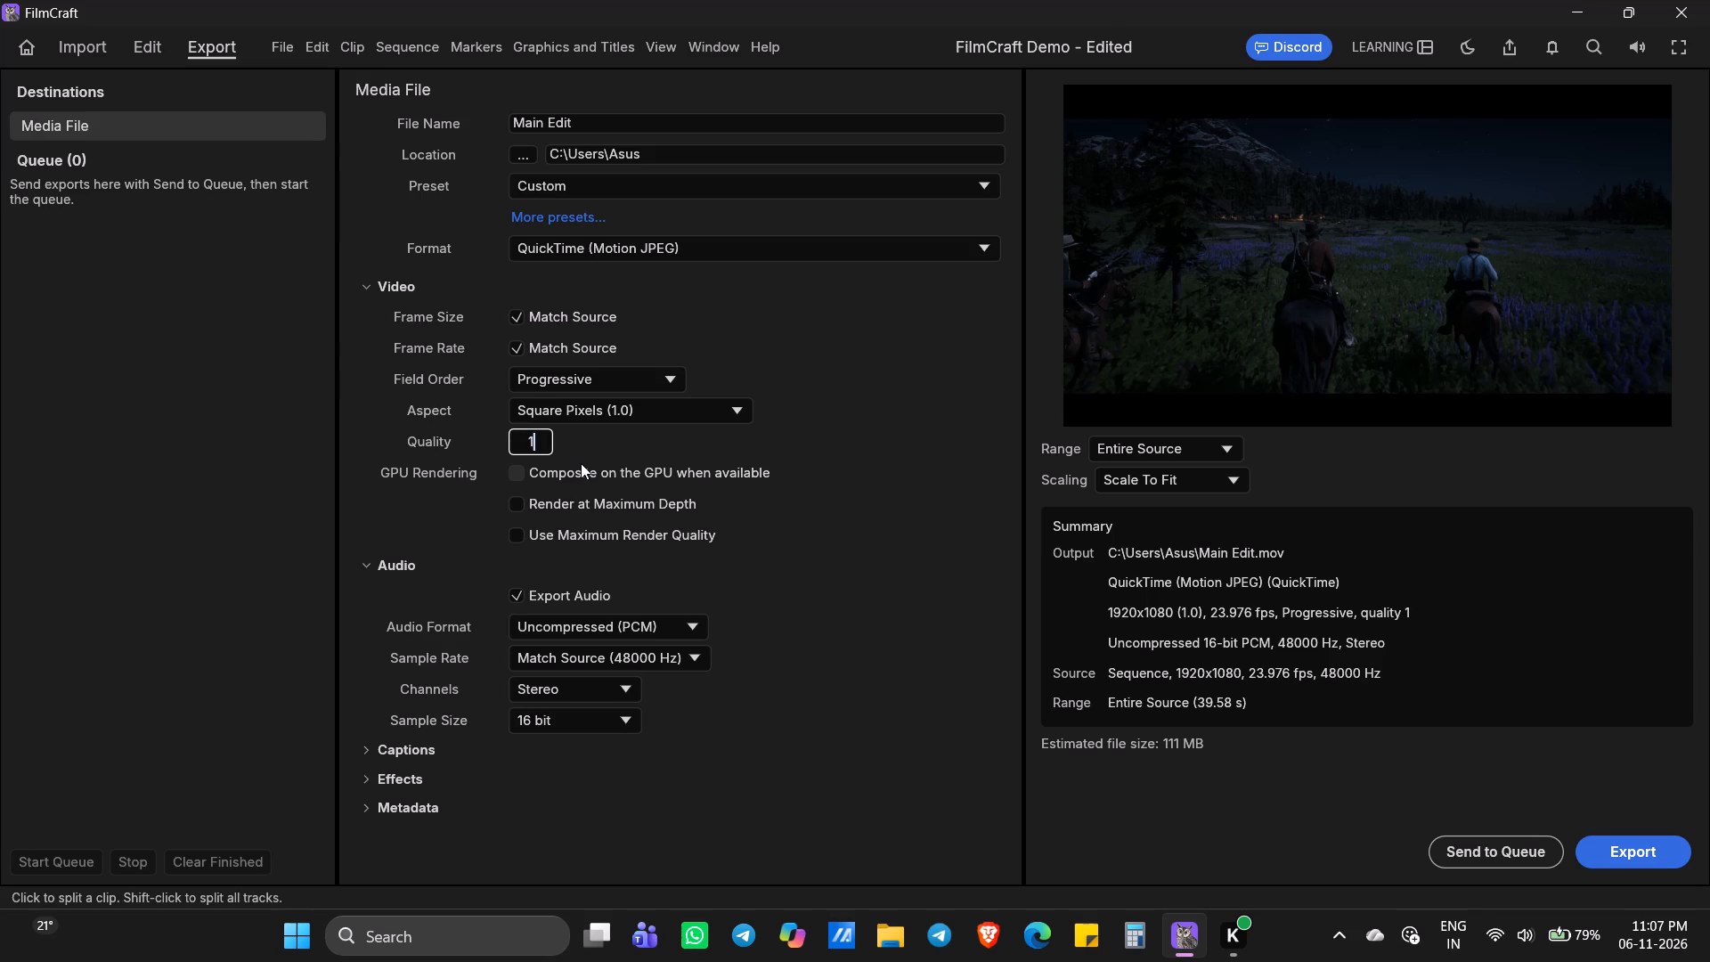
type("000")
key("BackSpace")
left_click(704, 439)
Try HD Anamorphic 1080 (1.333) as the export pixel aspect, then set it to Anamorphic 2:1 (2.0).
left_click(666, 416)
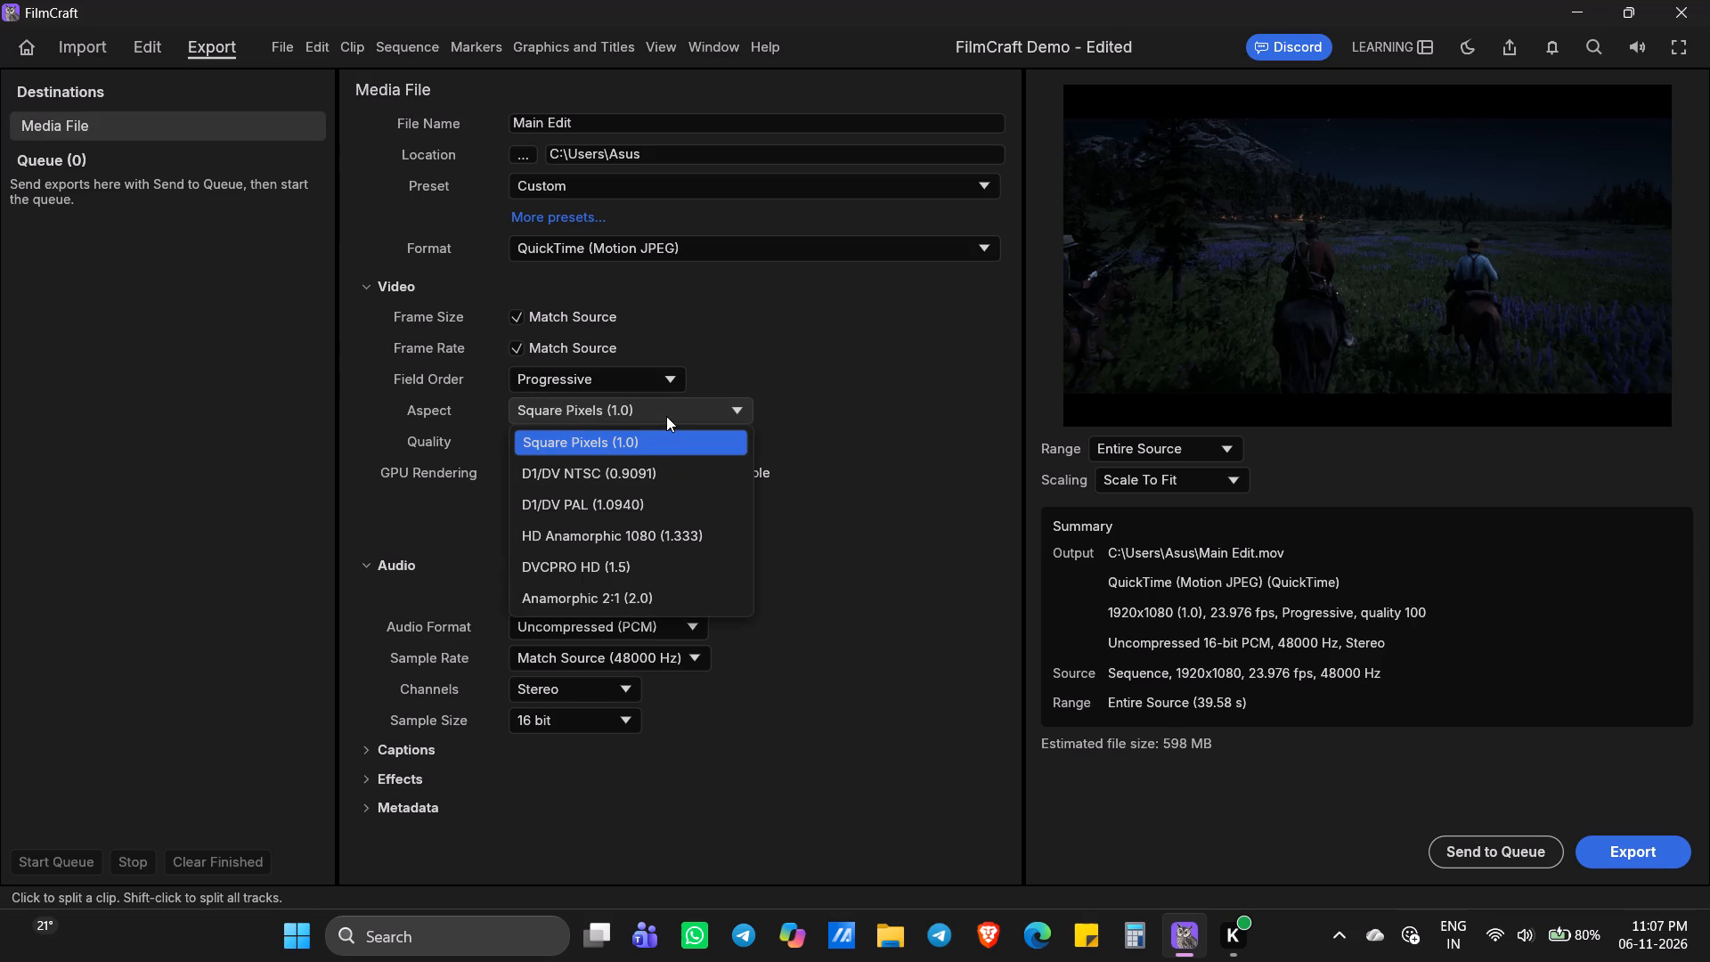
scroll(636, 535, "down", 2)
left_click(636, 536)
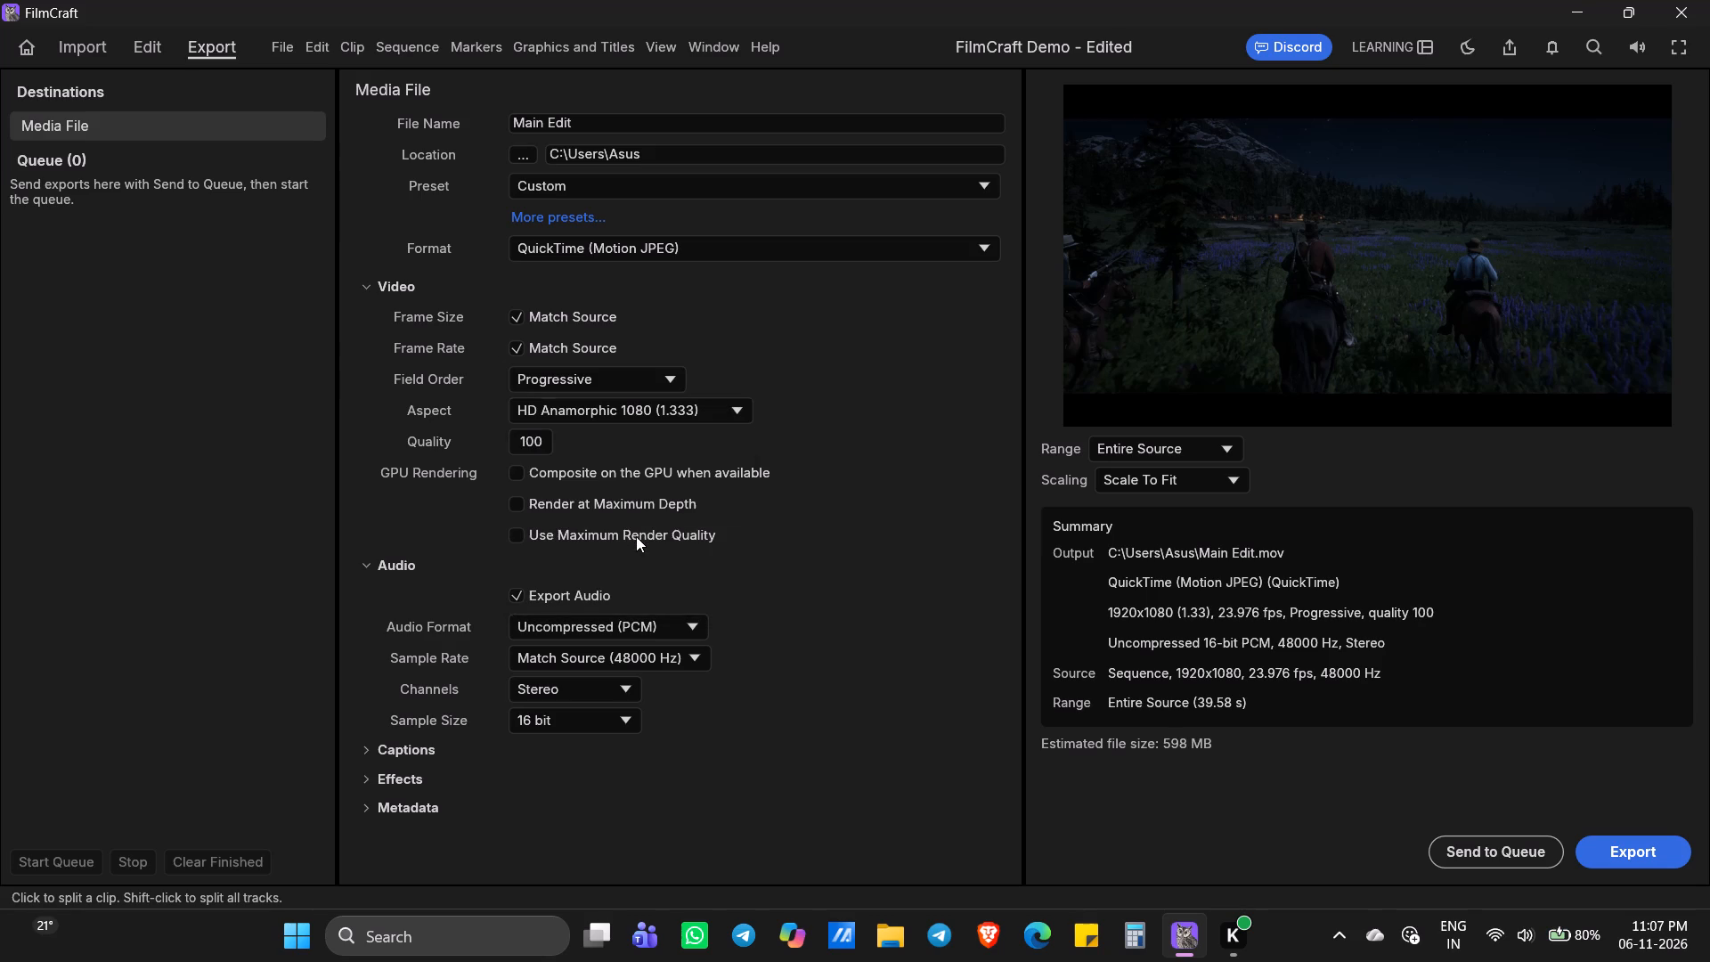
left_click(672, 414)
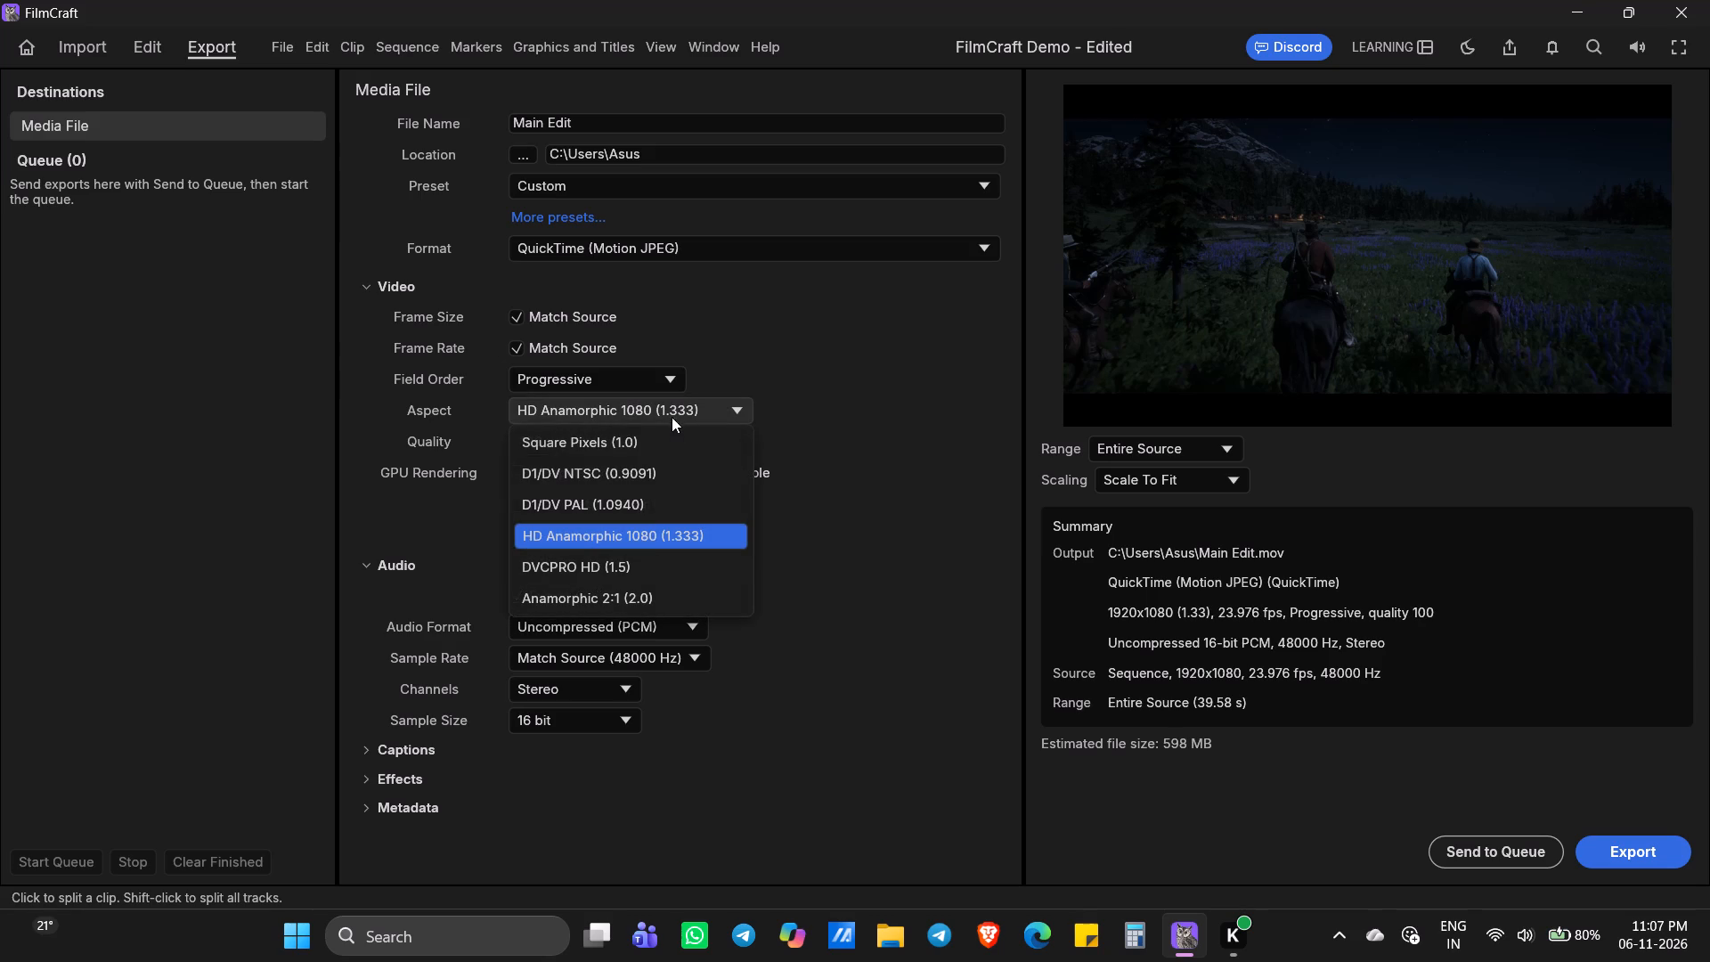
left_click(654, 591)
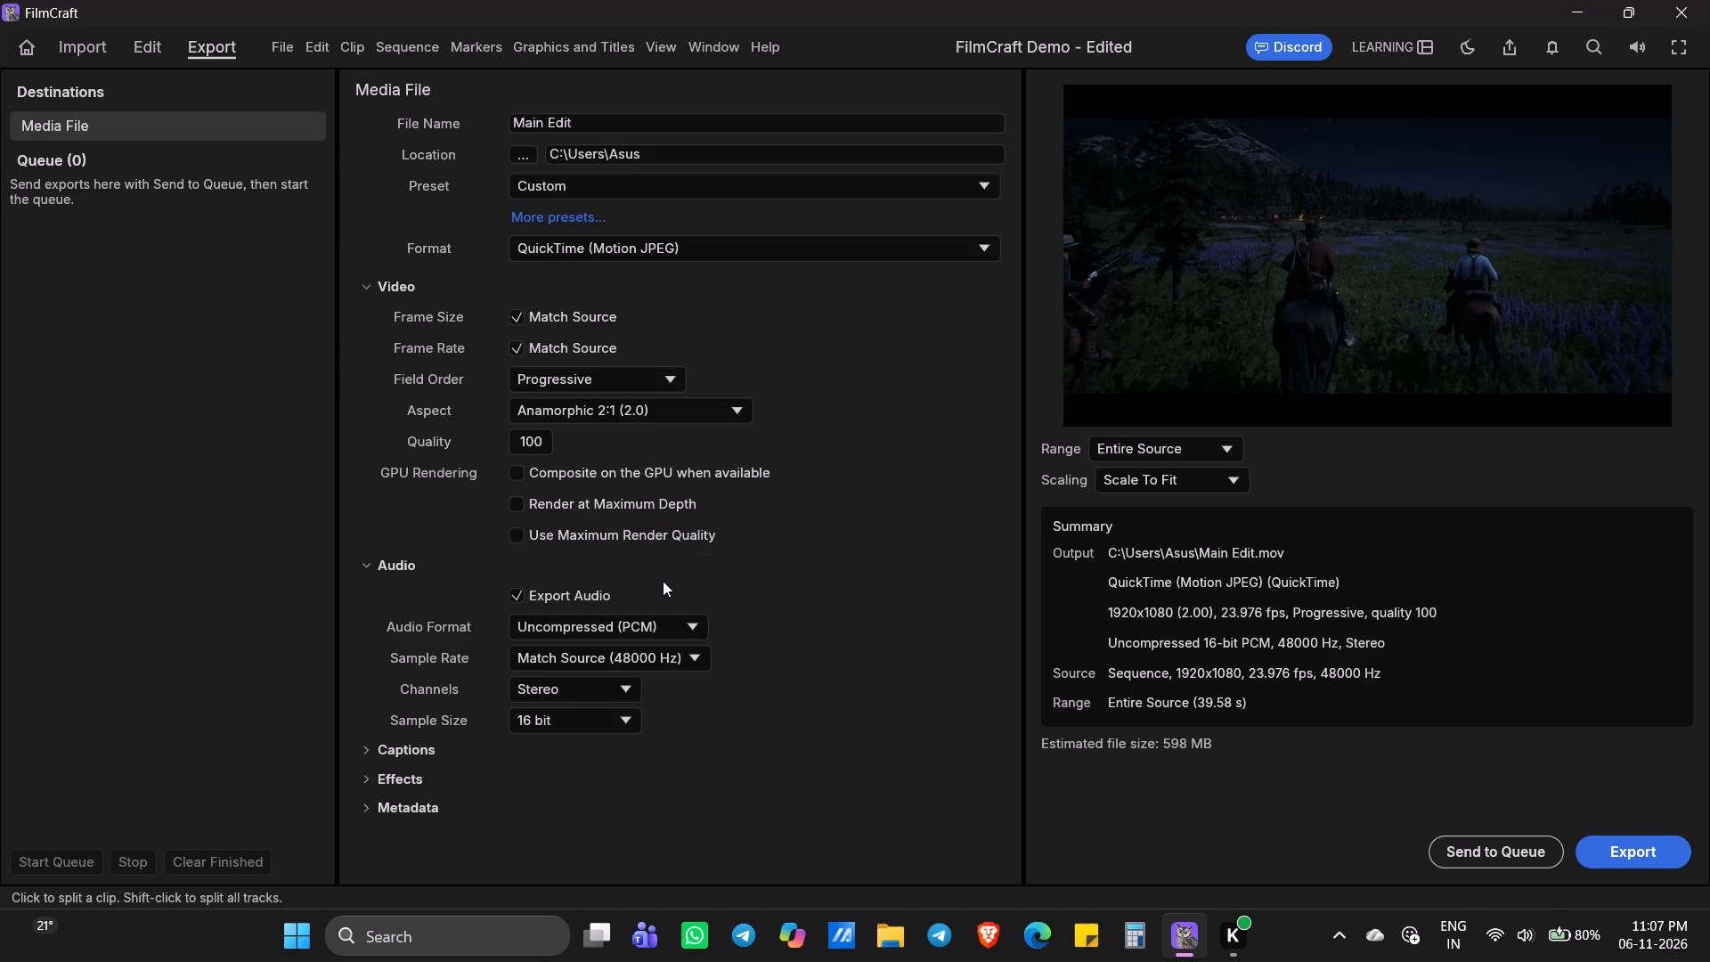
Export the Main Edit sequence with the chosen QuickTime (Motion JPEG) settings.
left_click(1614, 852)
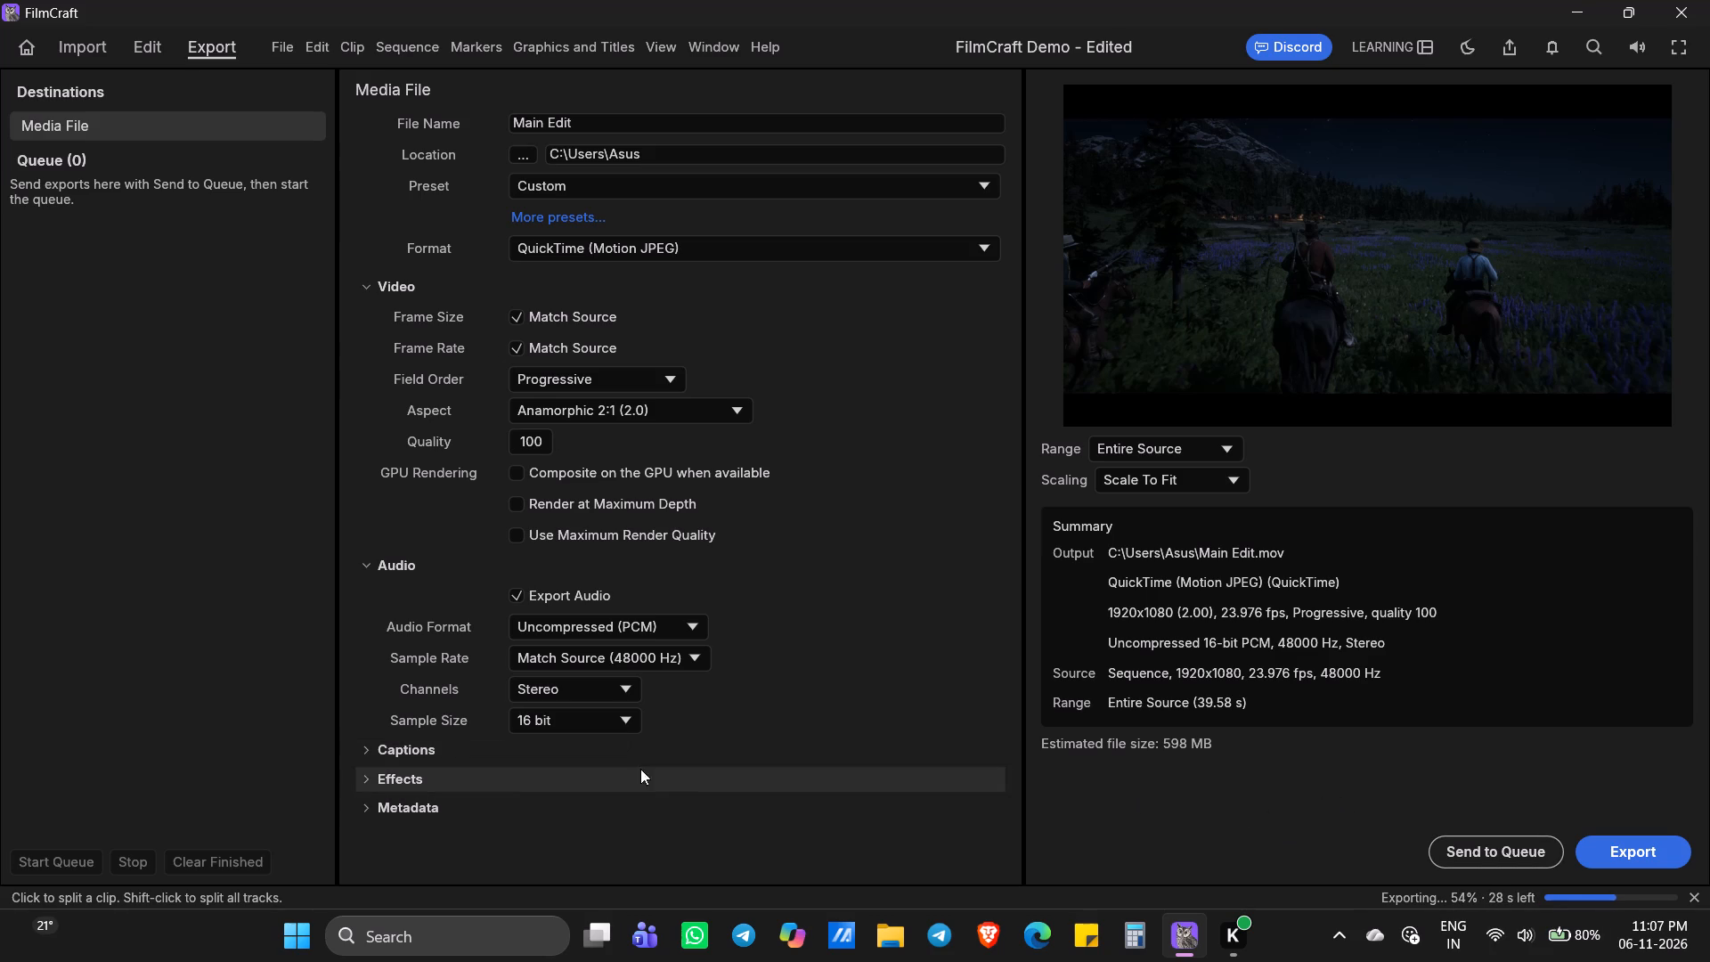
Expand the export's Effects section and look through the overlay, video limiter and loudness options.
scroll(392, 634, "down", 5)
left_click(415, 781)
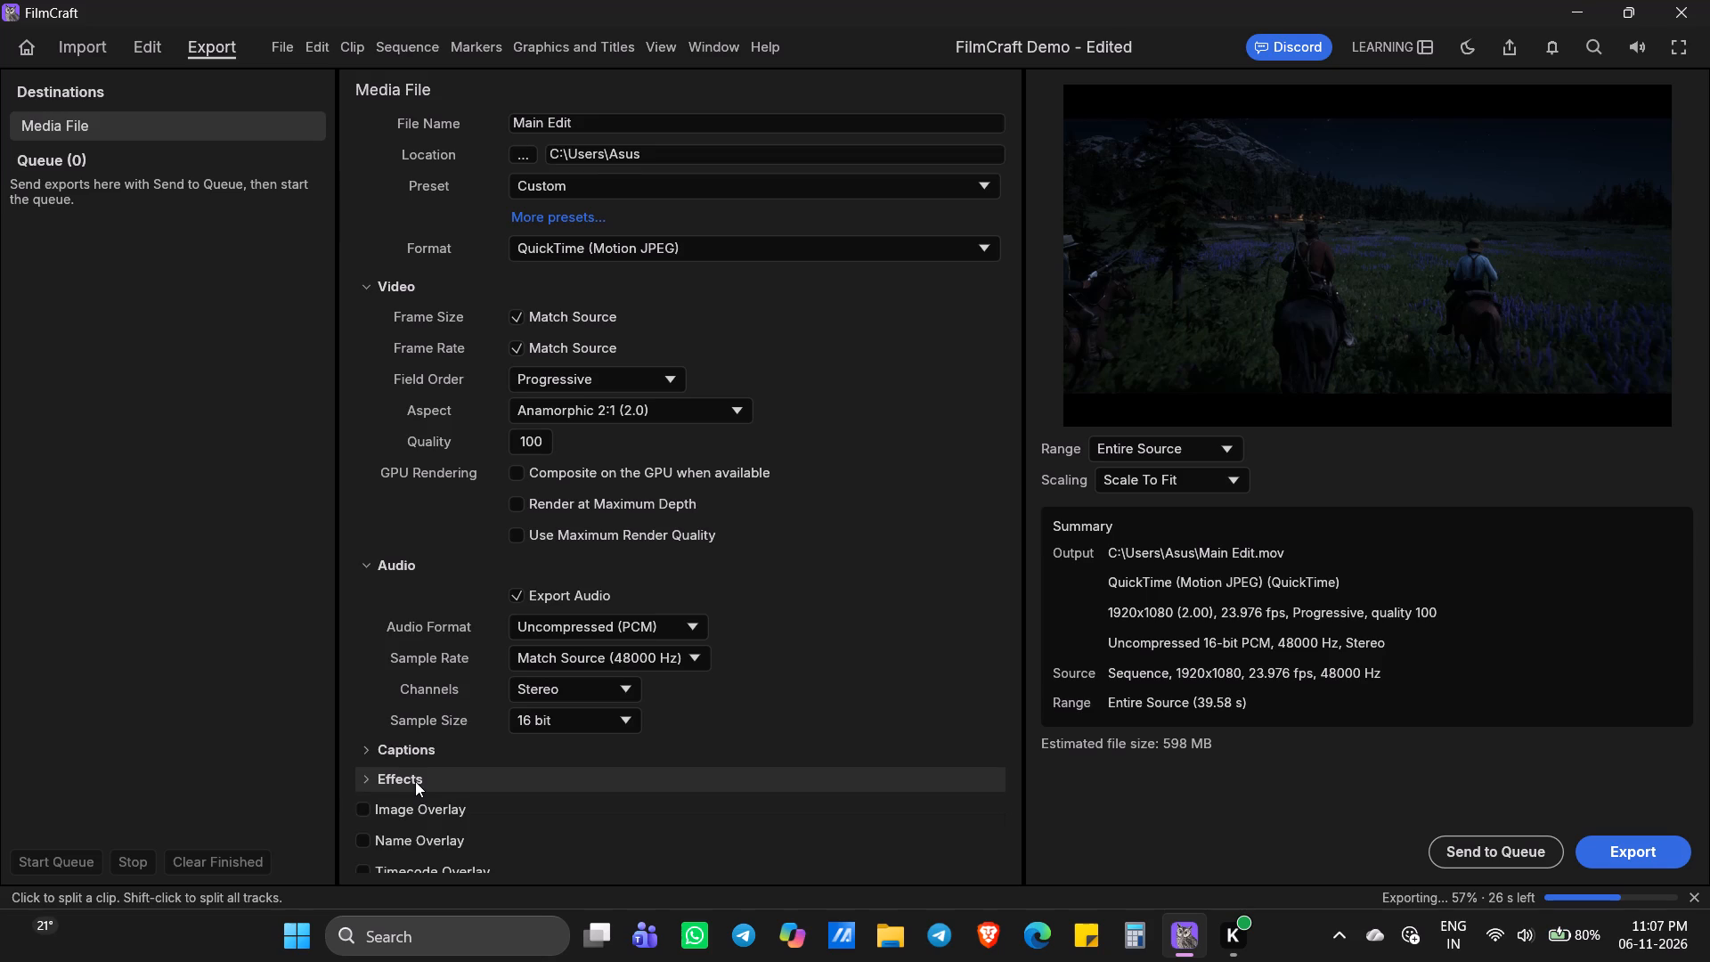
scroll(483, 800, "down", 11)
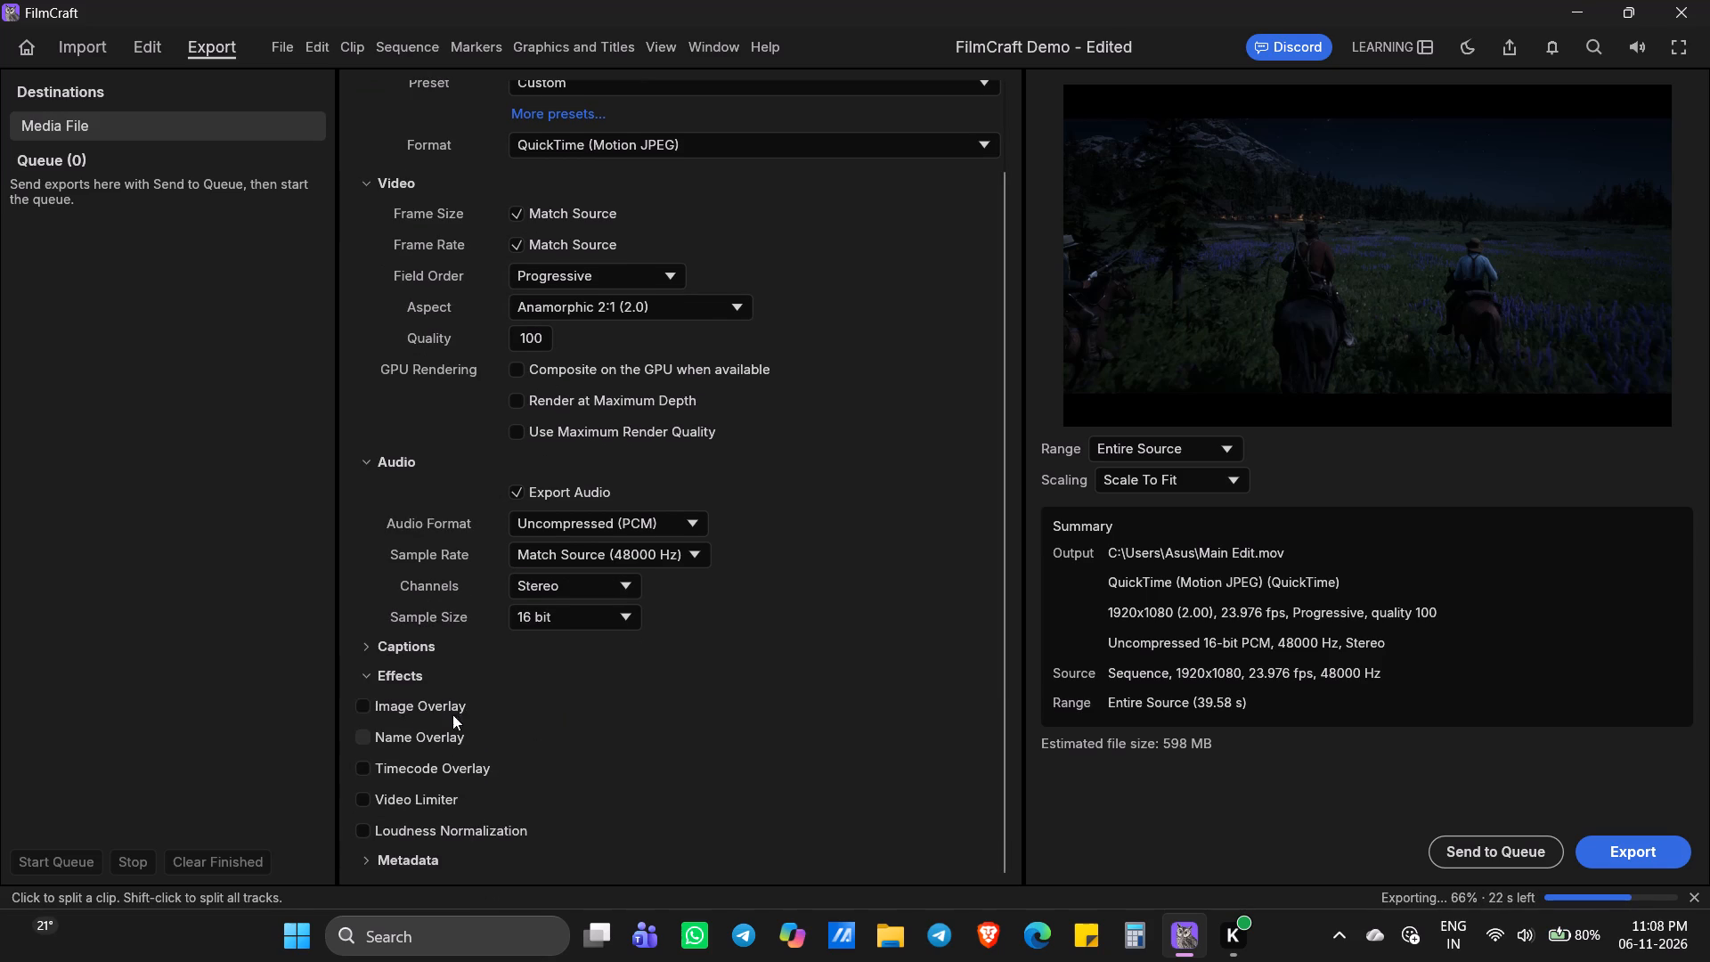
scroll(500, 663, "up", 3)
scroll(491, 693, "down", 3)
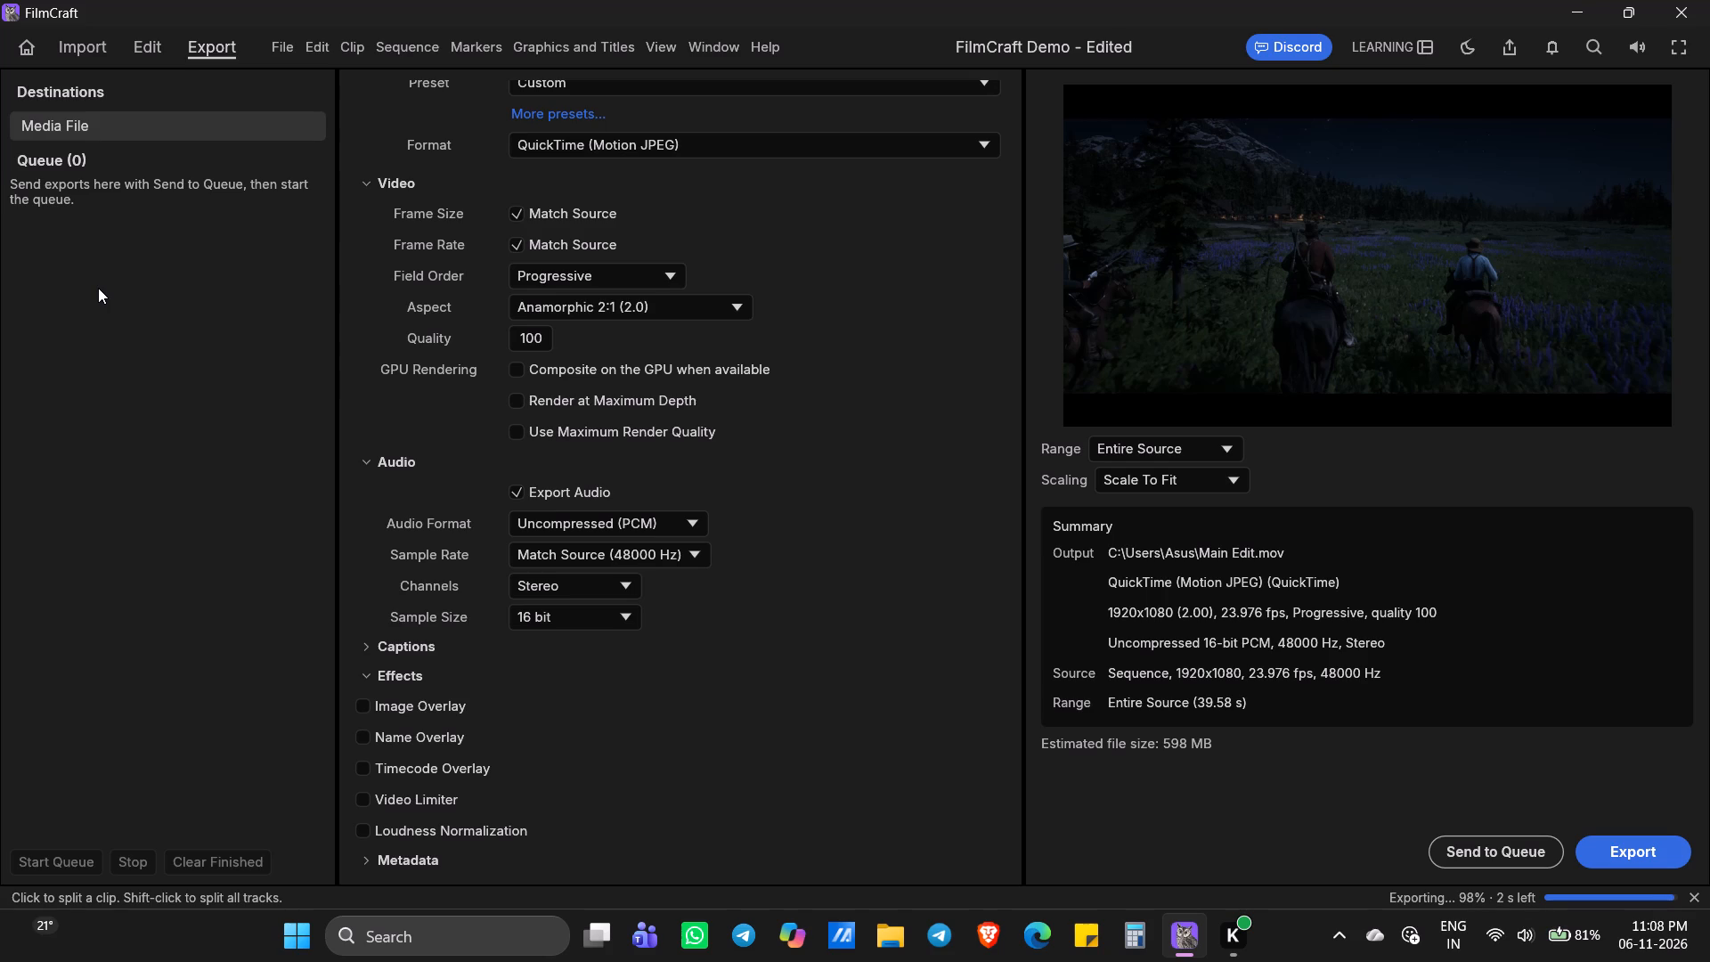
Return to the Main Edit timeline and paste the cut remainder of the recording at 00:00:38:10.
left_click(110, 41)
left_click(121, 41)
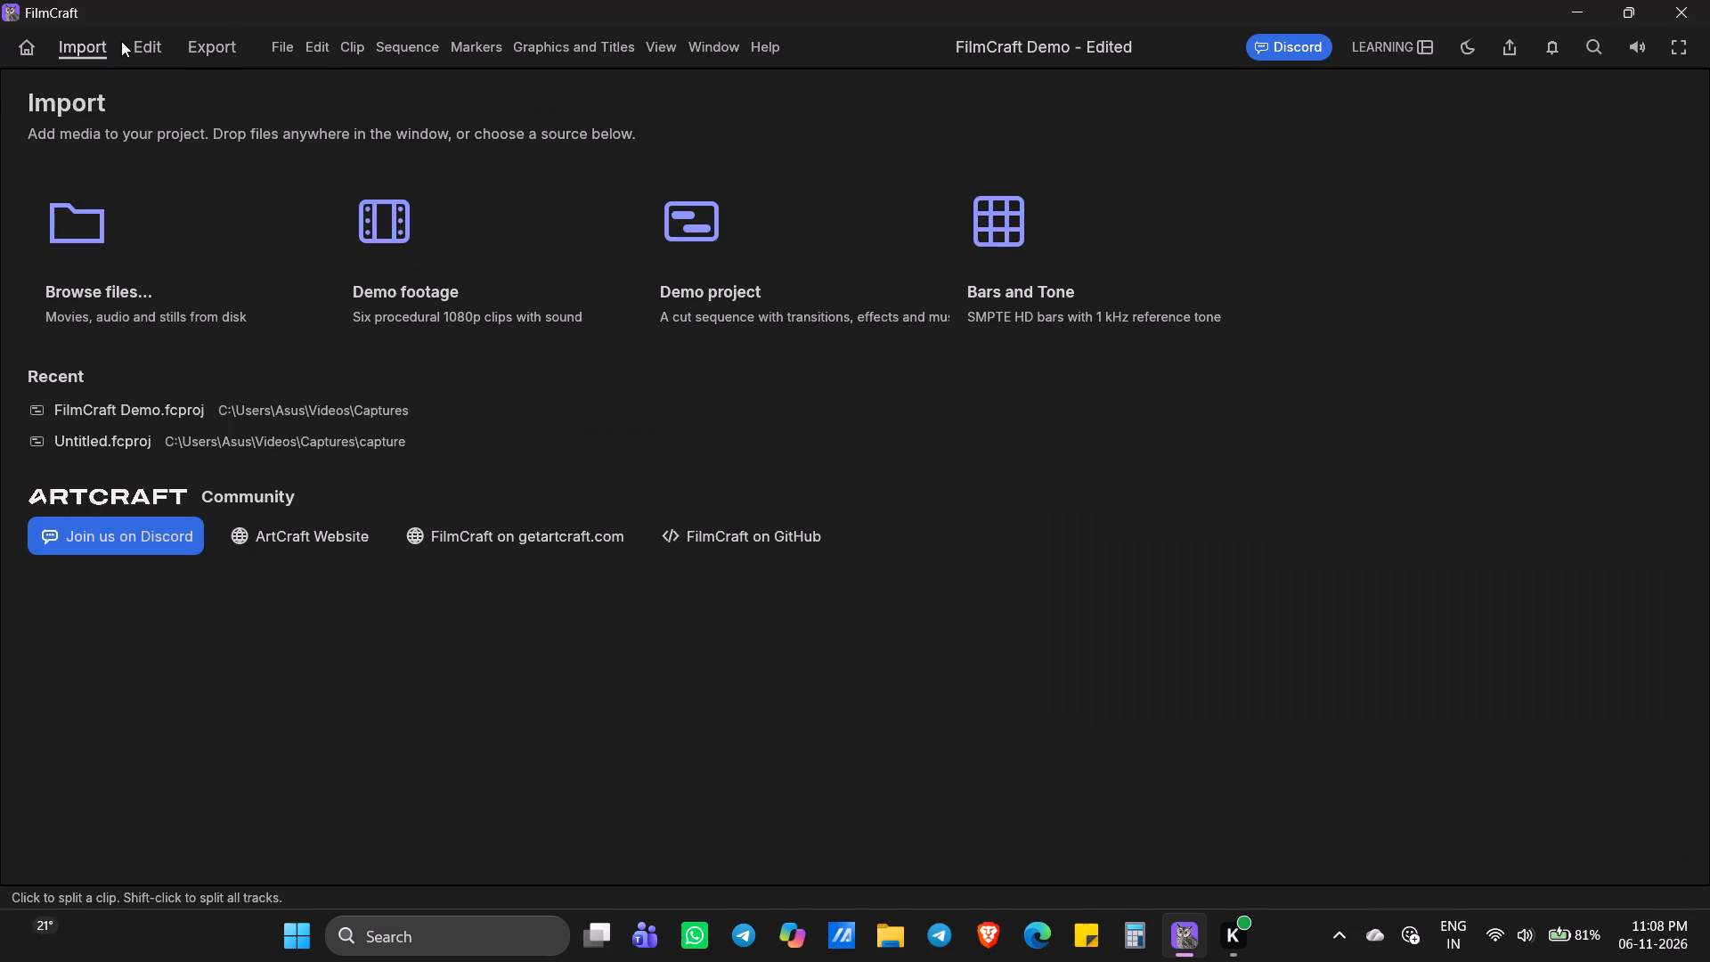
left_click(143, 48)
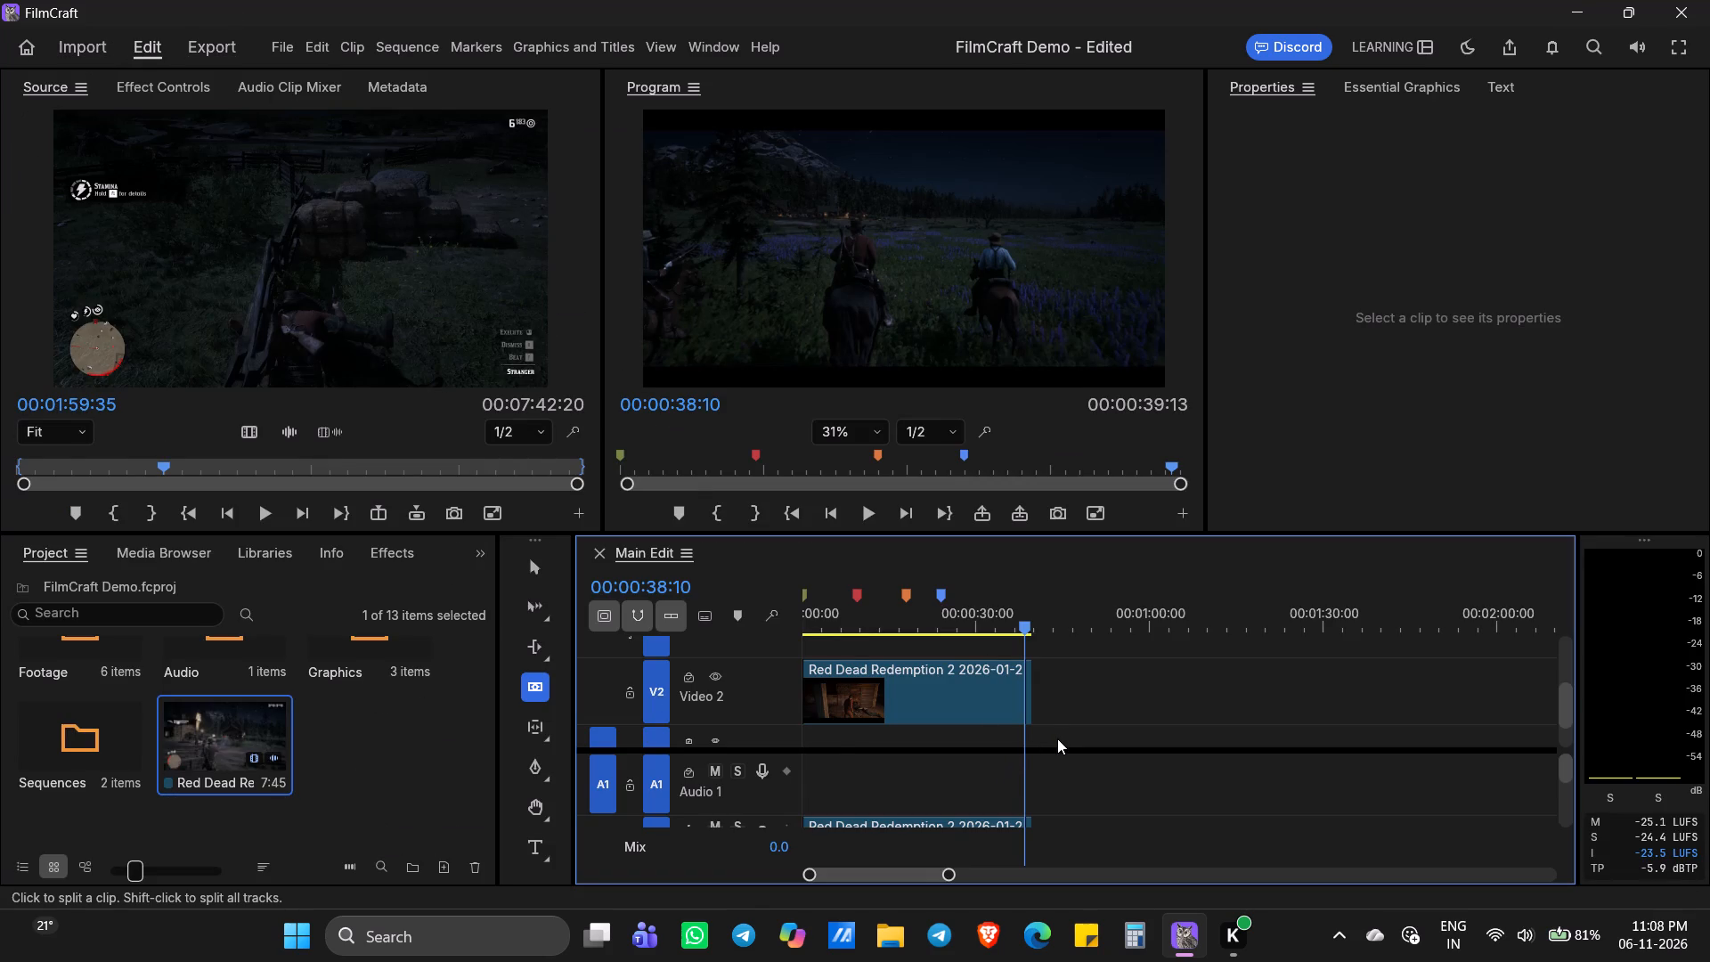
key("ctrl+v")
scroll(878, 721, "up", 17, "shift")
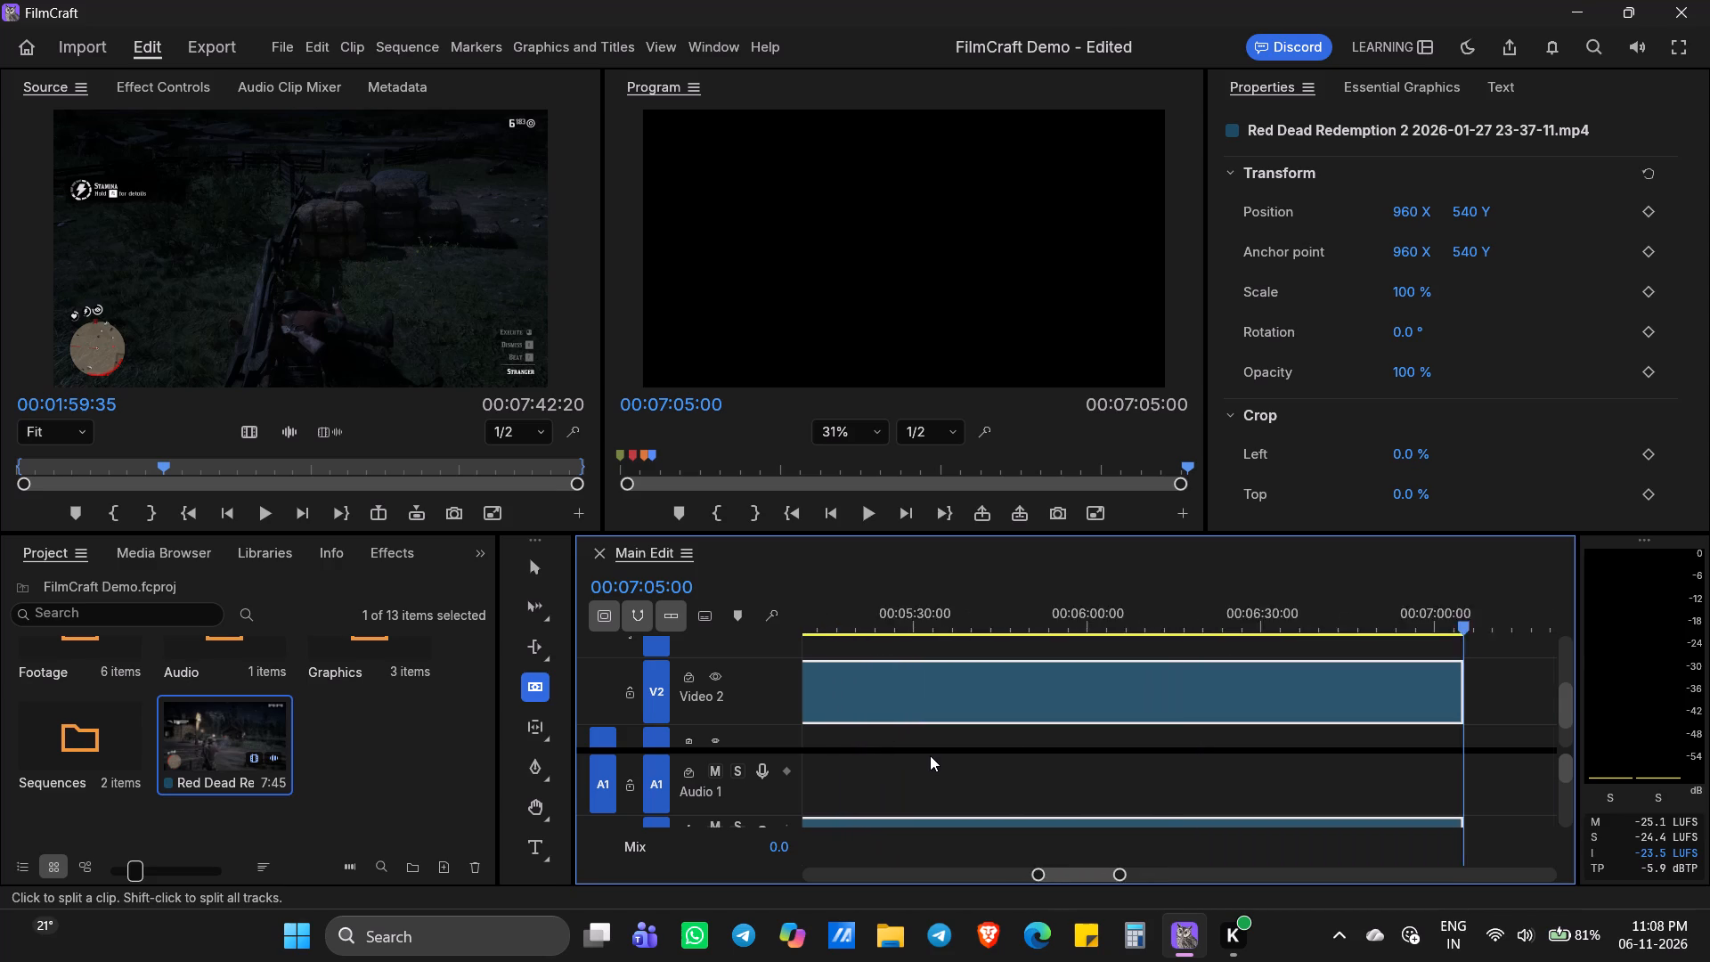
scroll(930, 755, "up", 20, "shift")
scroll(930, 755, "up", 20, "shift")
scroll(930, 755, "up", 1, "shift")
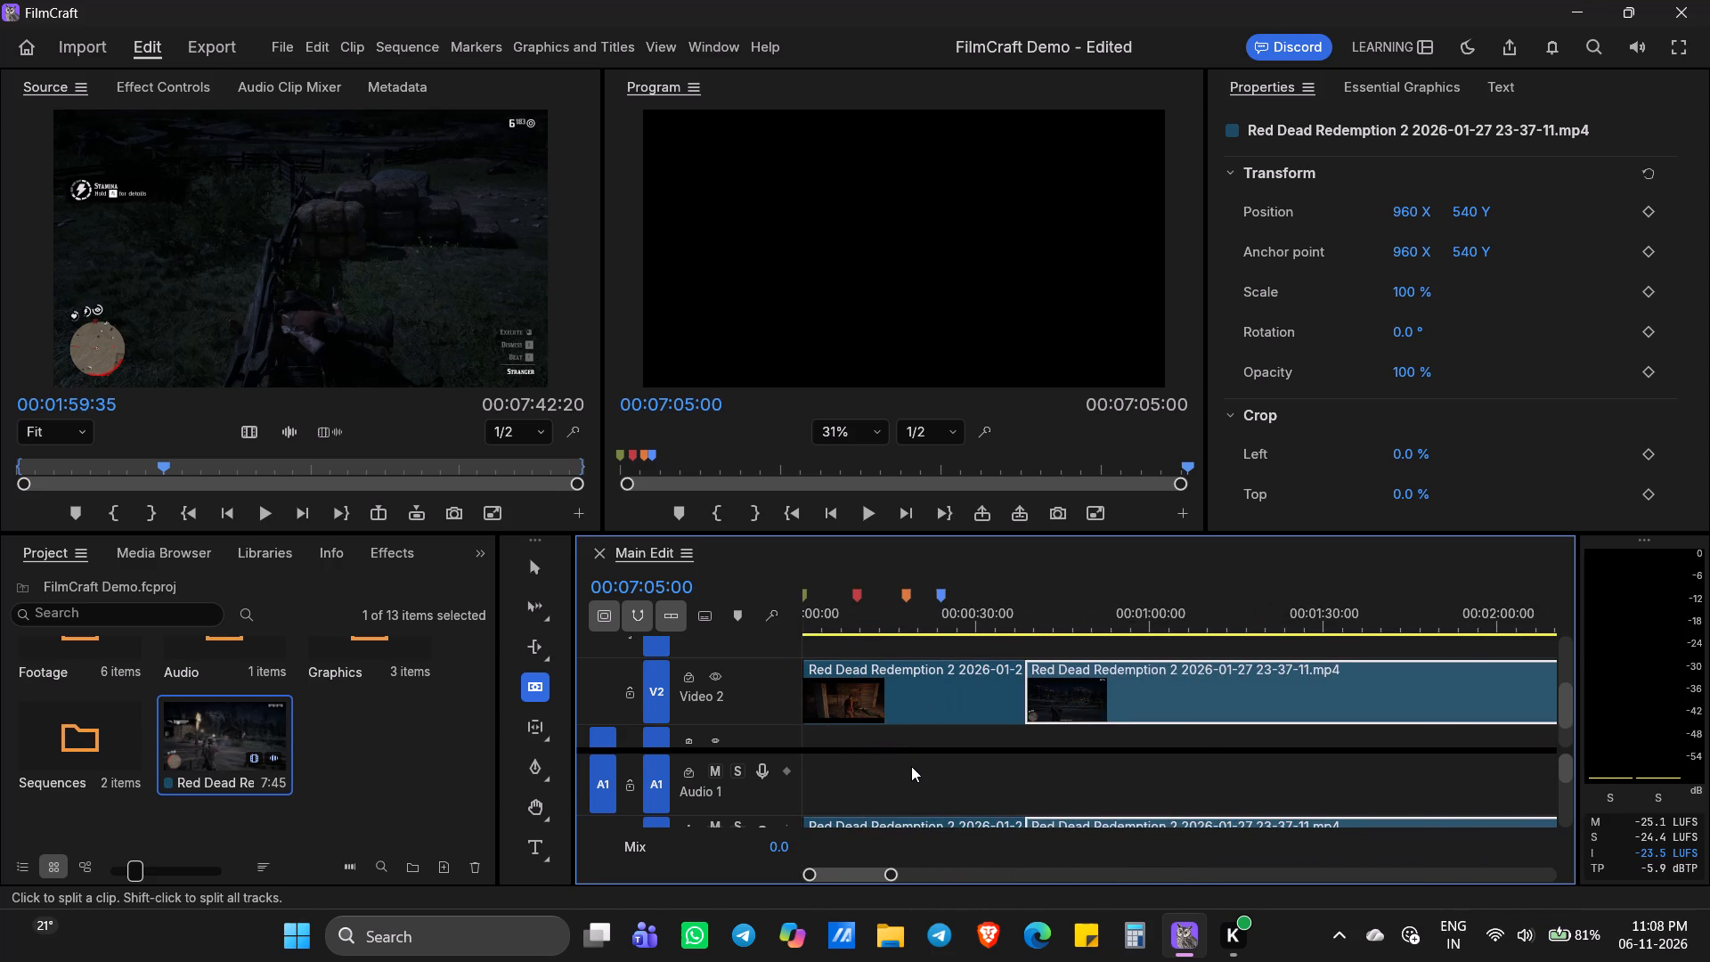
scroll(911, 766, "up", 4, "shift")
Clear all of the already exported opening clip before the pasted recording, including the small piece split off it at about 00:00:12.
left_click(871, 684)
right_click(883, 693)
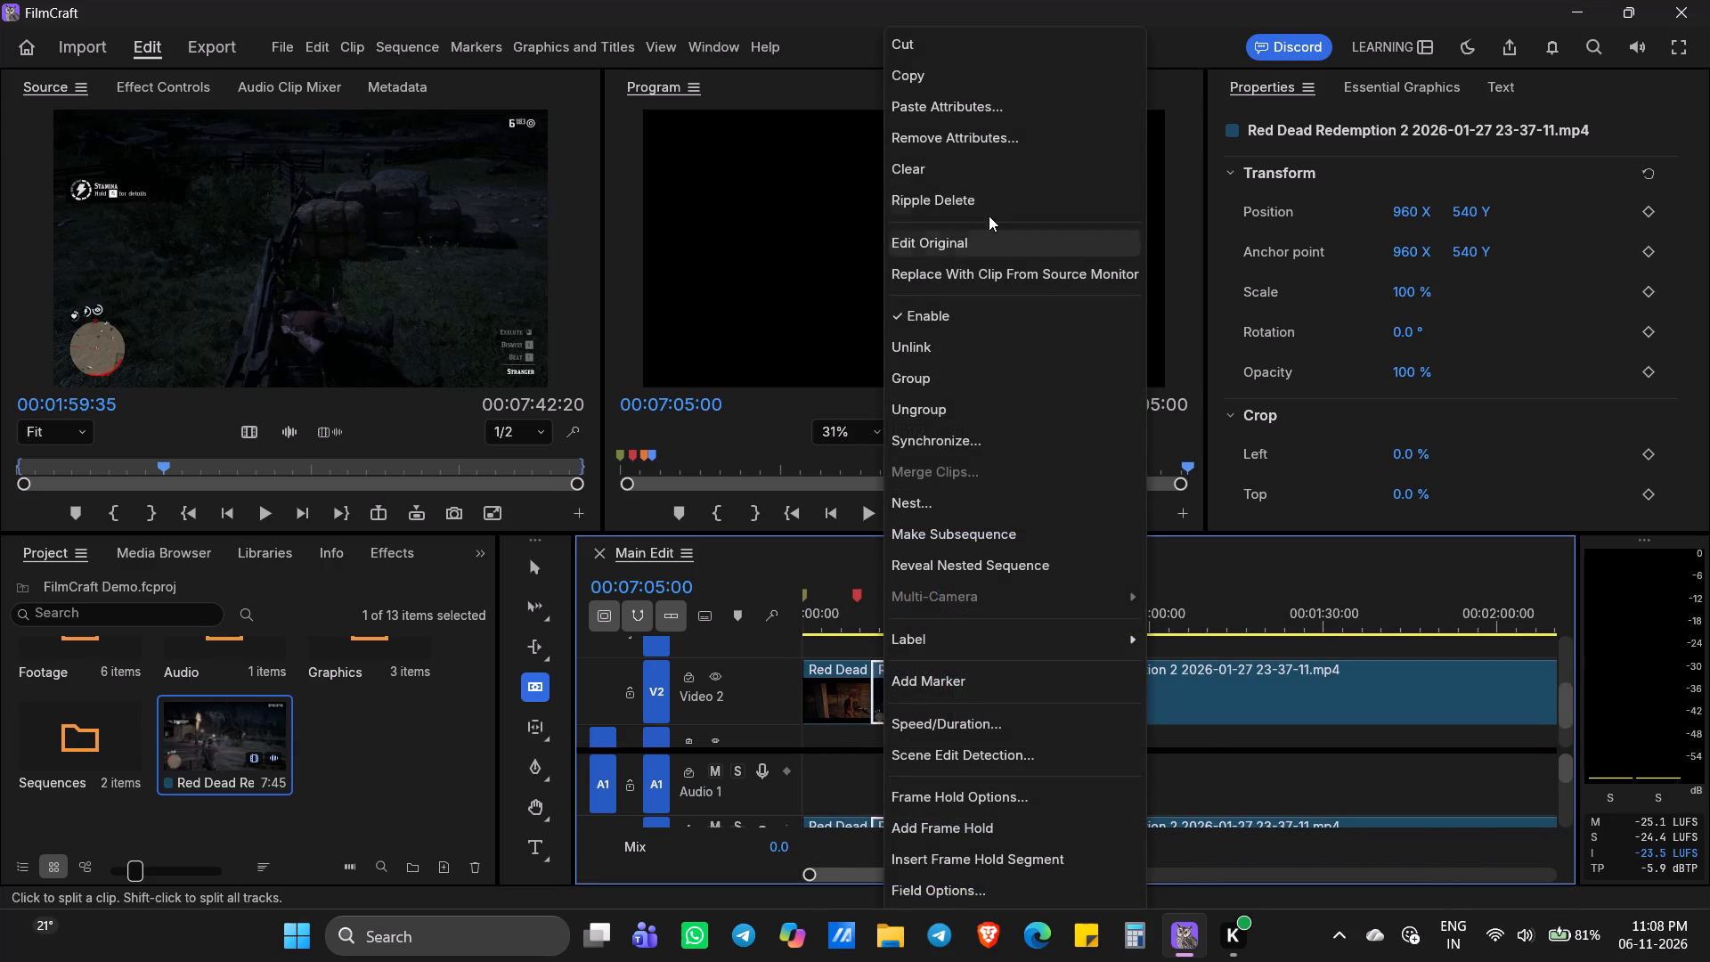
left_click(972, 166)
right_click(831, 671)
left_click(869, 181)
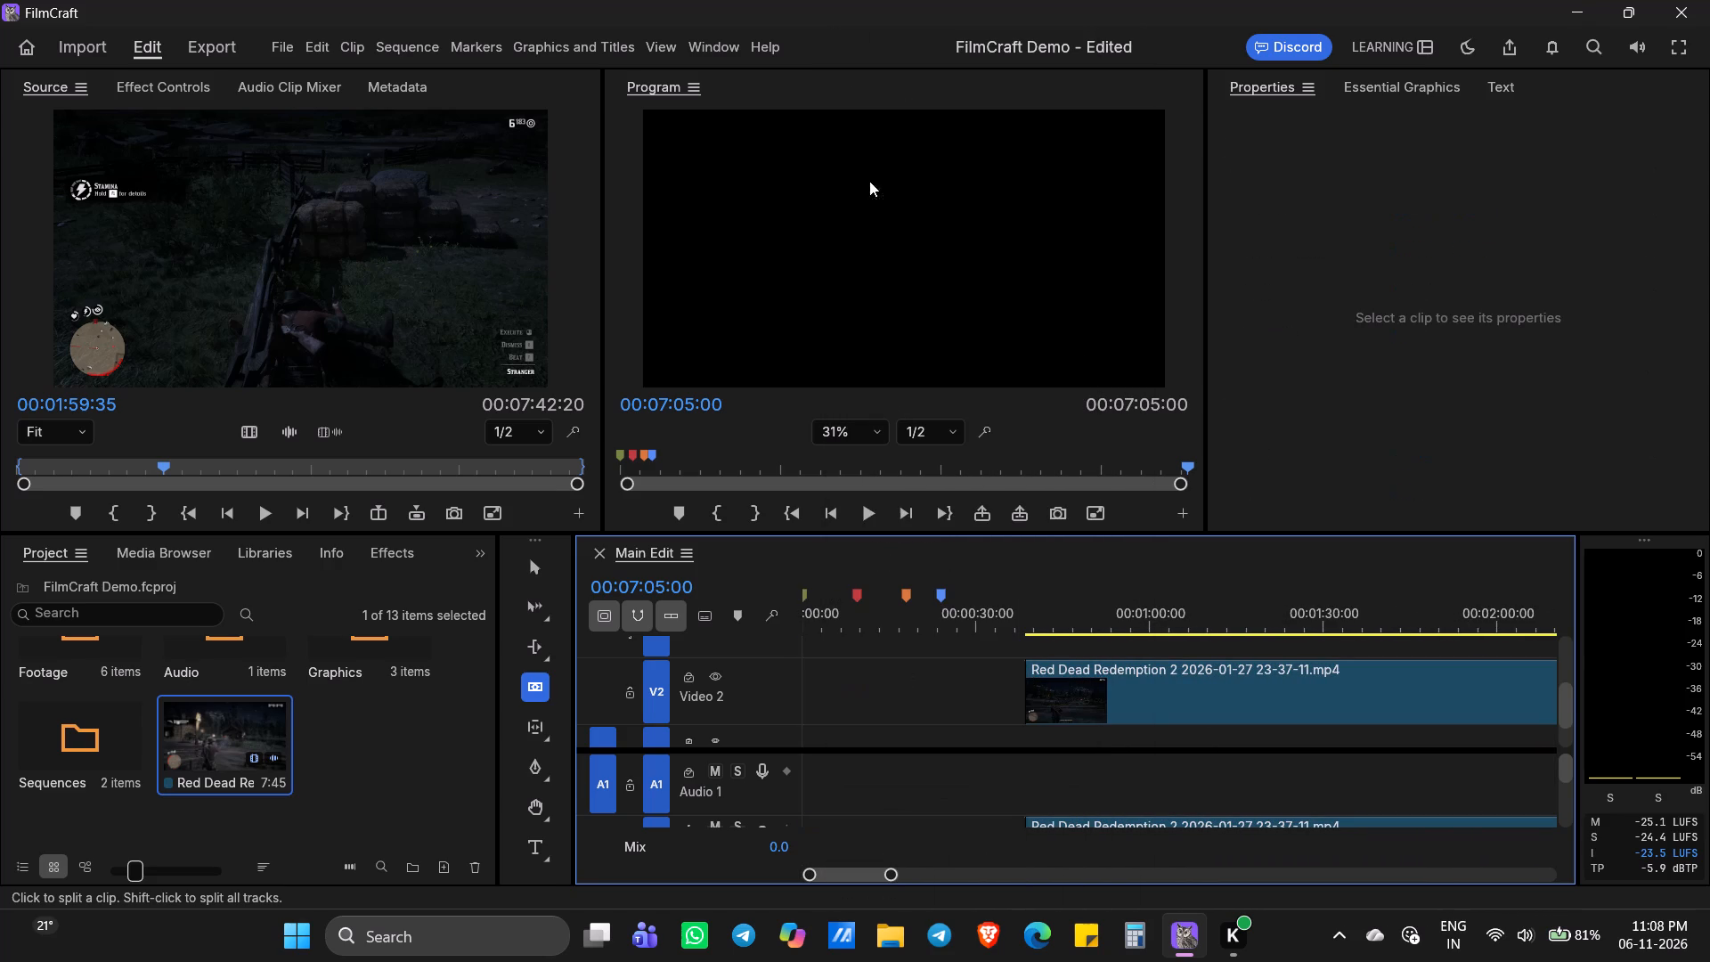
Move the pasted Red Dead Redemption 2 clip on Video 2 to the very start of the sequence.
left_click(543, 558)
left_click_drag(1219, 692, 1217, 691)
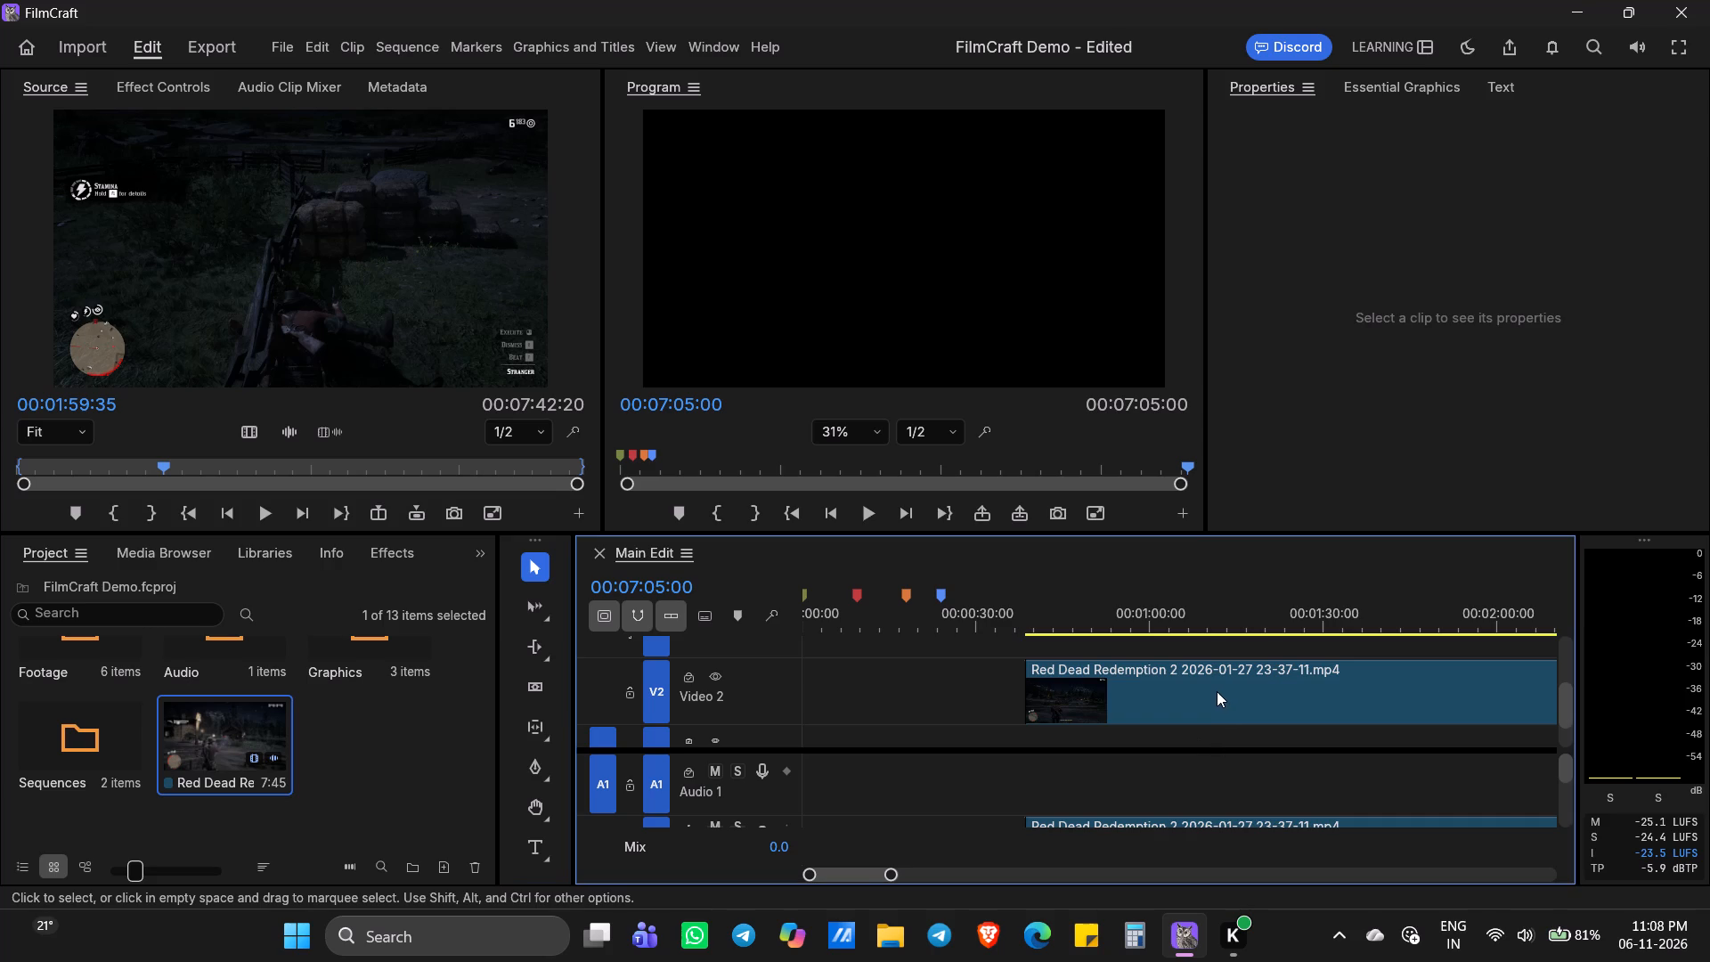
left_click_drag(1217, 691, 768, 695)
left_click(852, 681)
left_click_drag(852, 681, 639, 679)
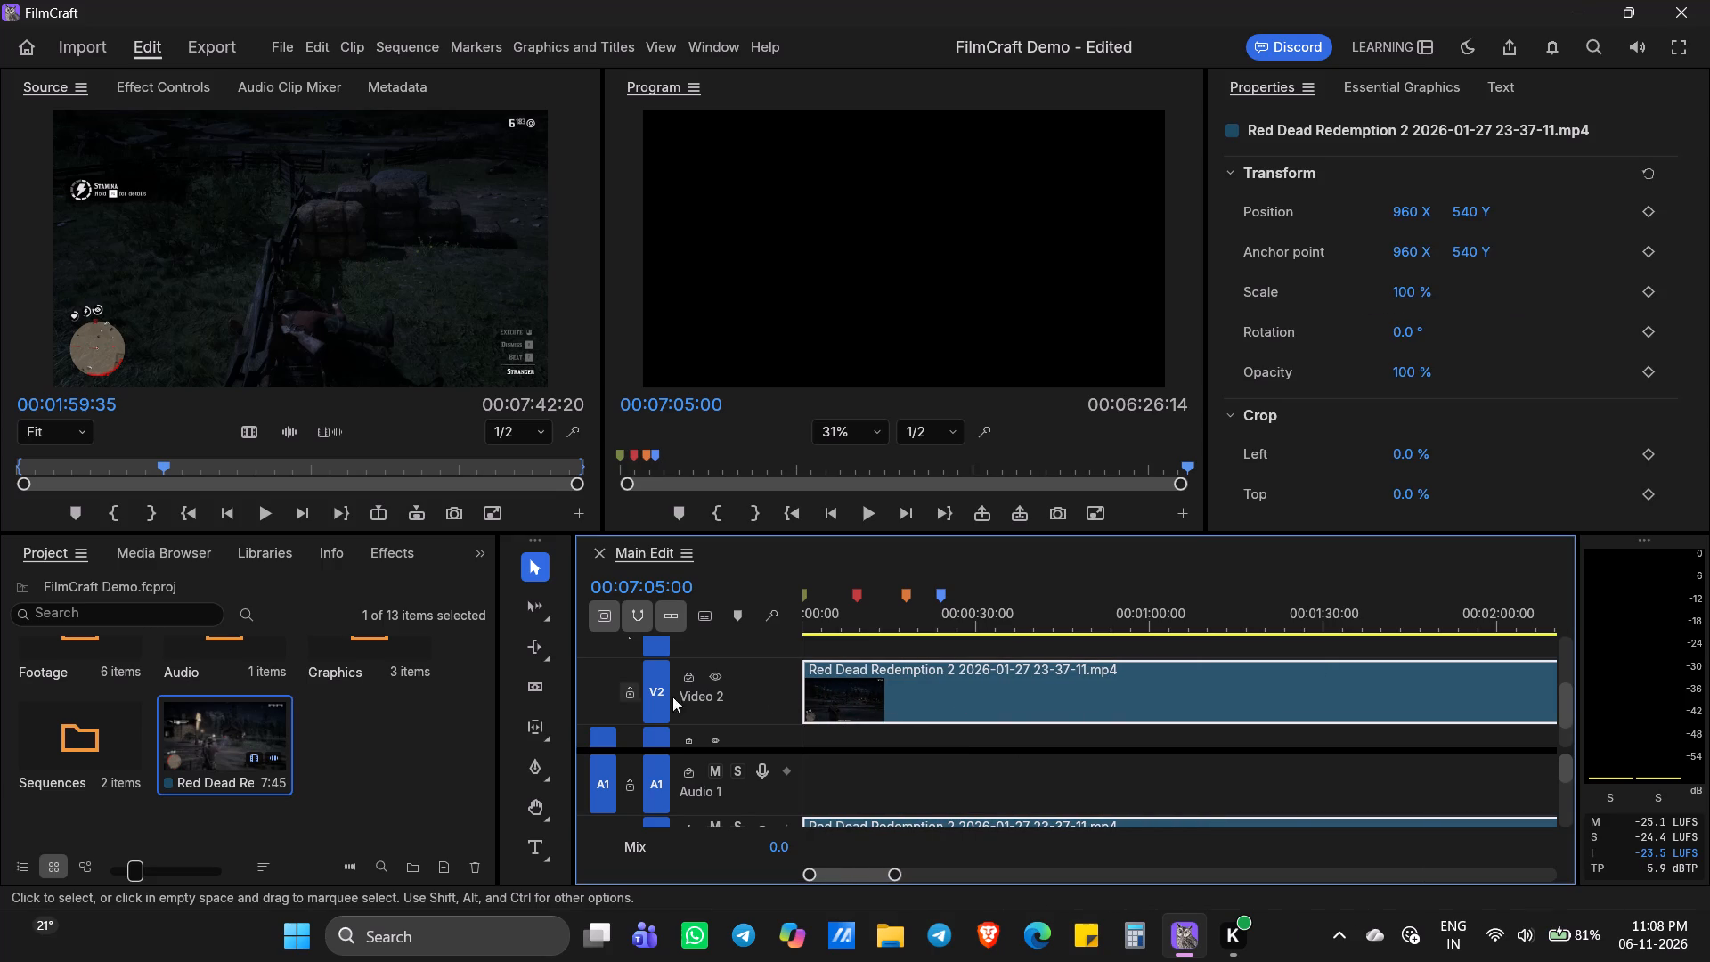
Play through the moved recording and split the Video 2 clip at about 00:01:15.
key("space")
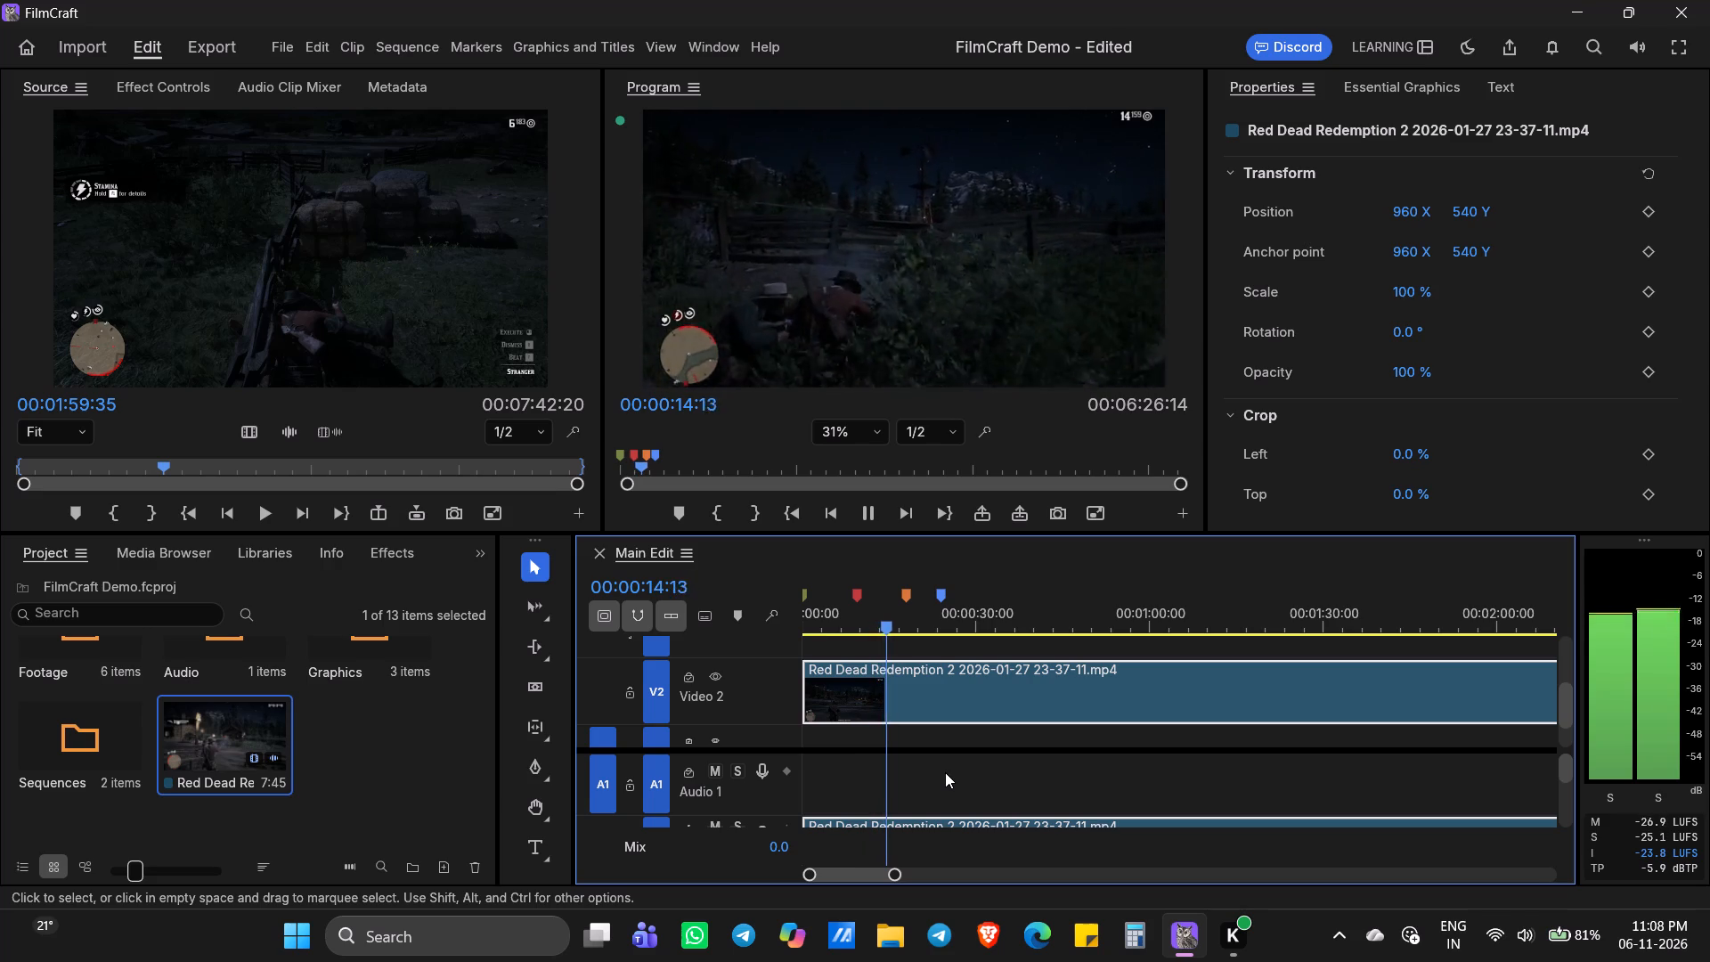
scroll(785, 542, "down", 1)
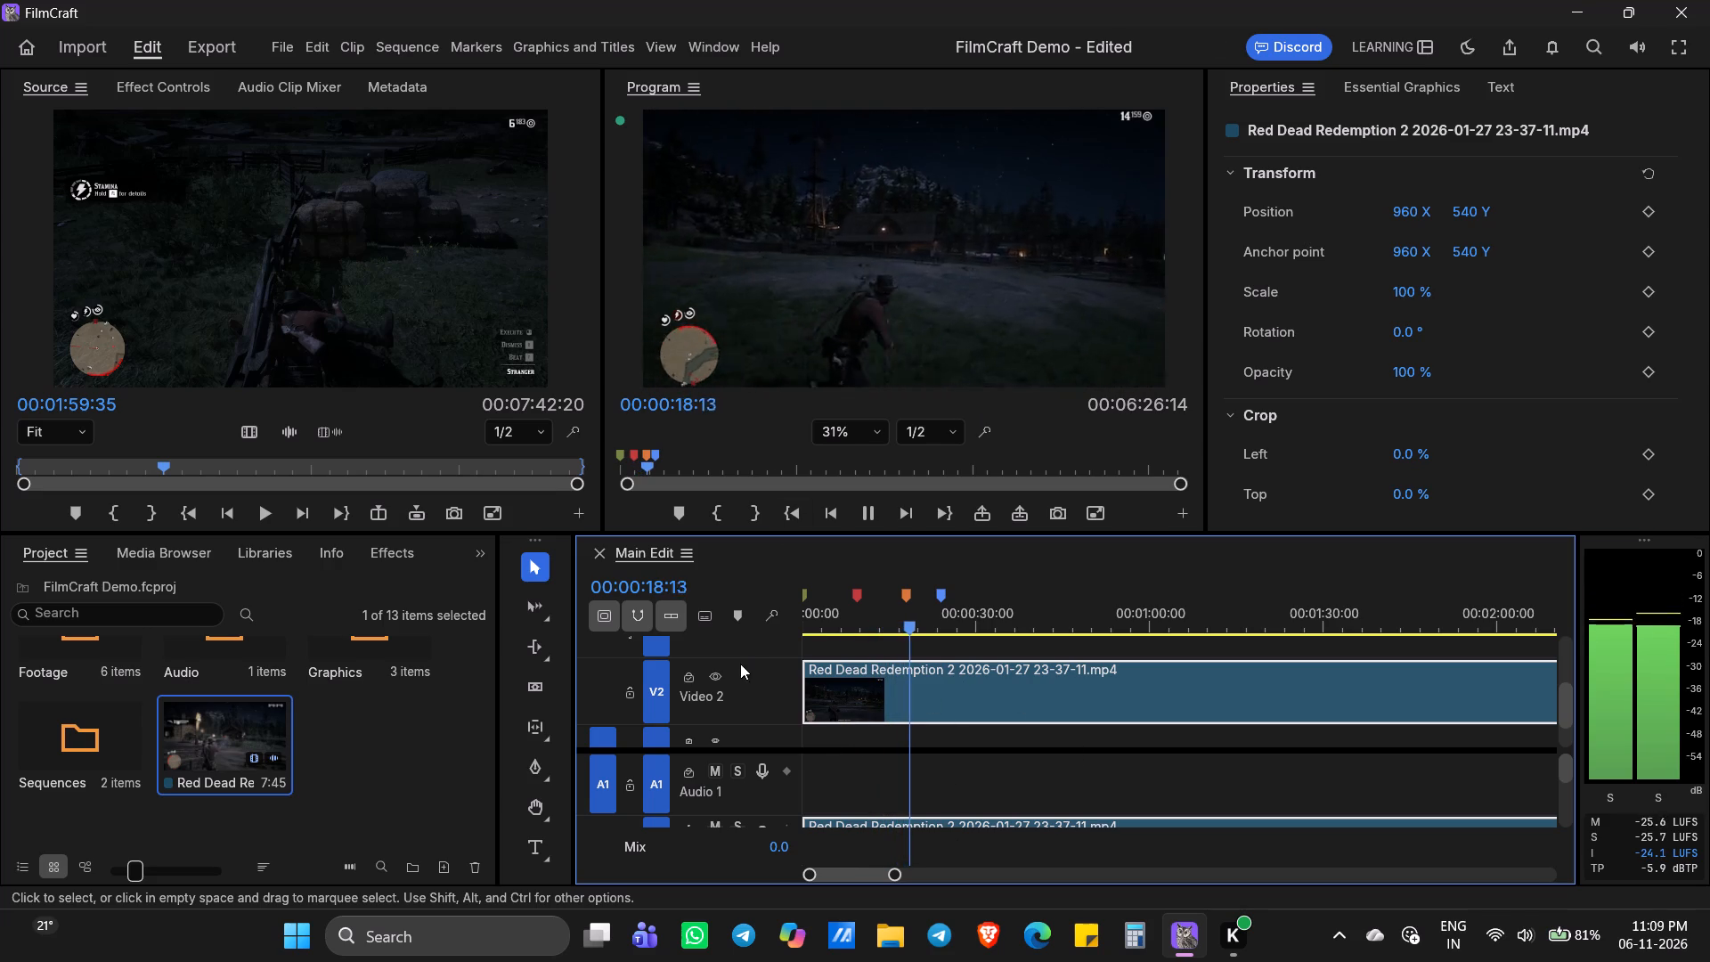
left_click(539, 691)
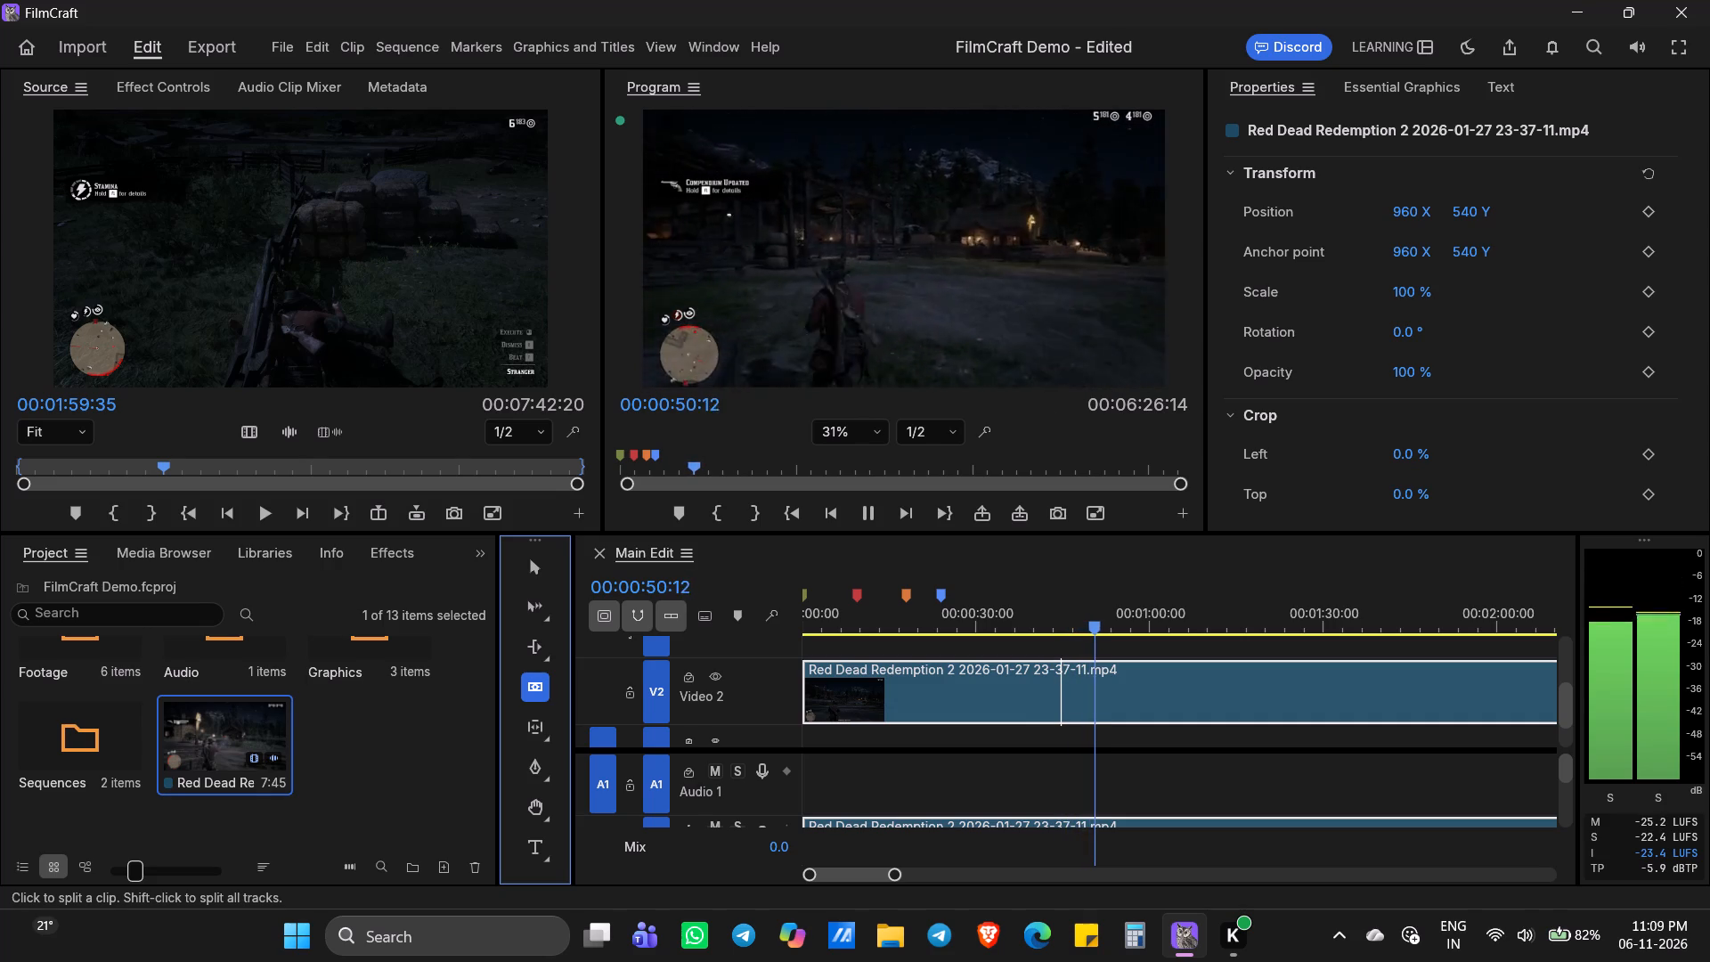
left_click(1124, 702)
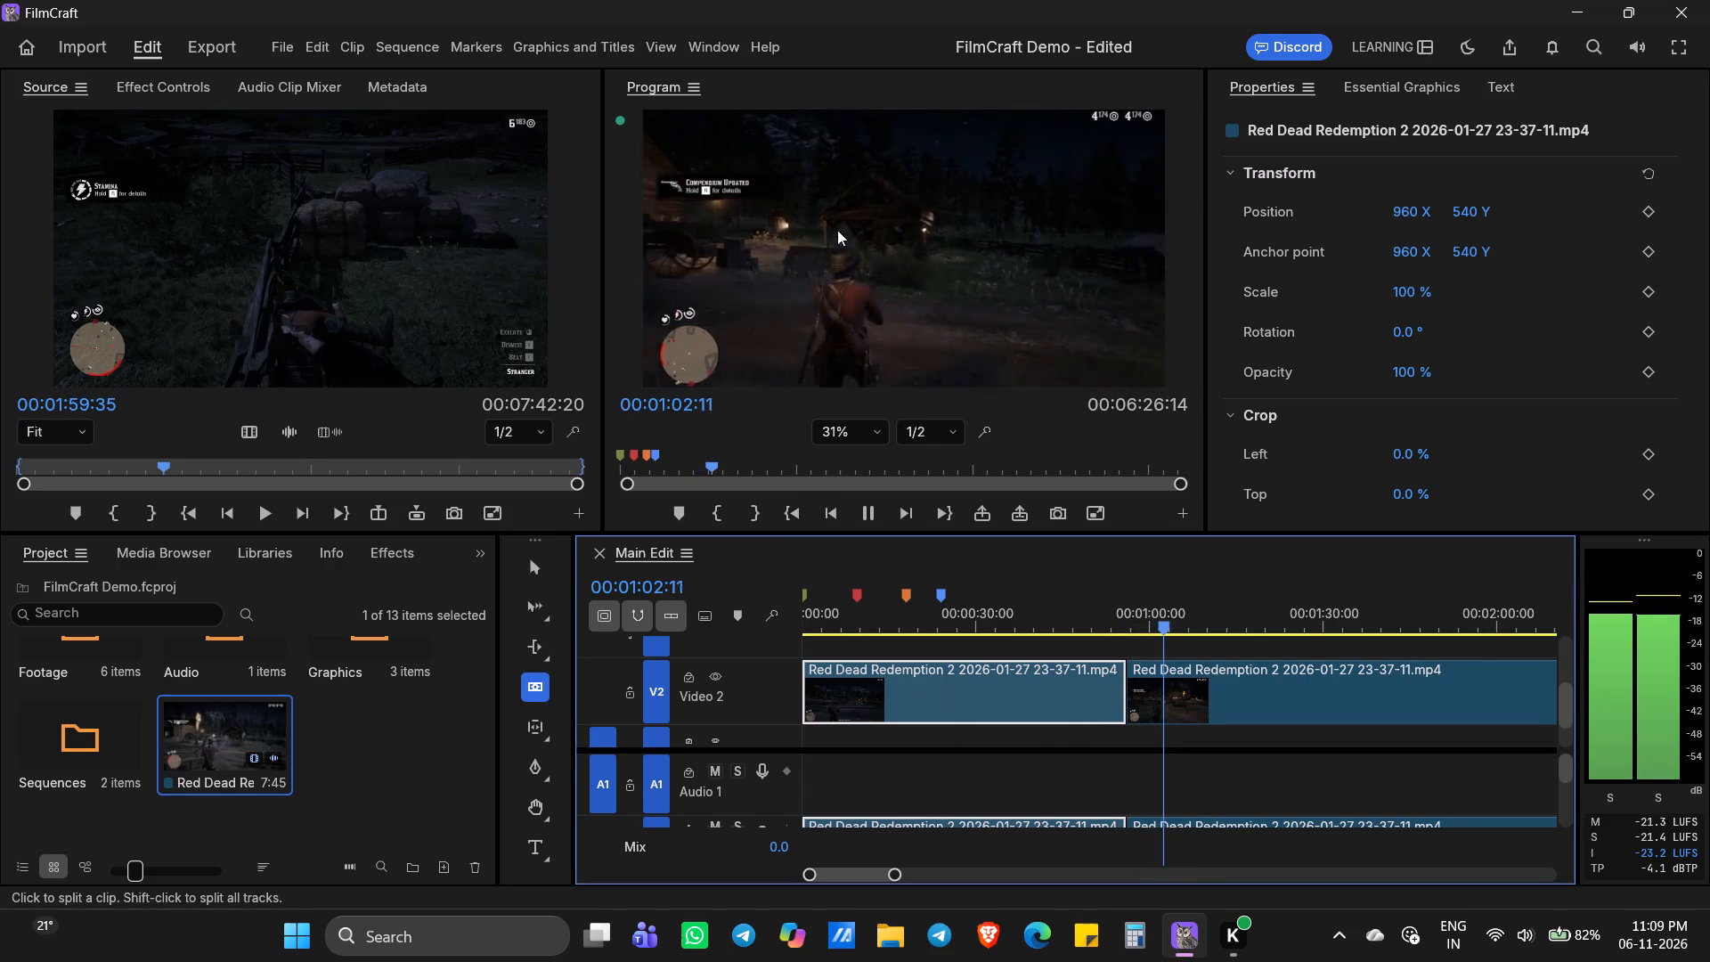
key("ctrl+z")
left_click(795, 536)
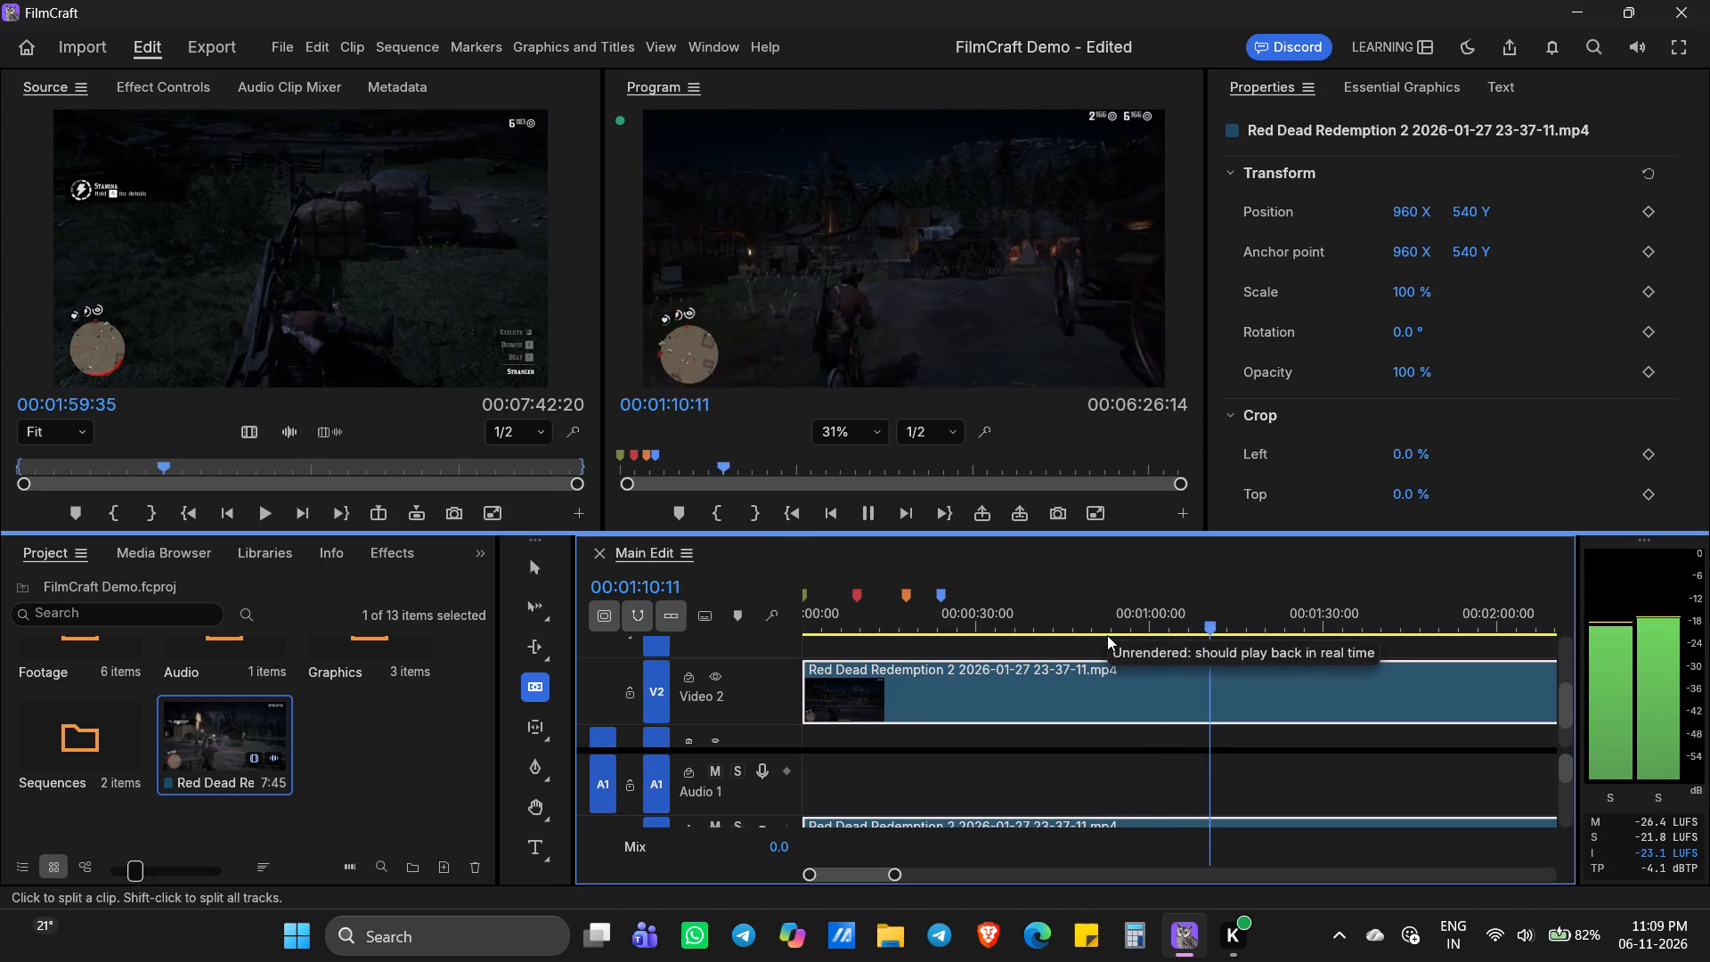
left_click(1249, 697)
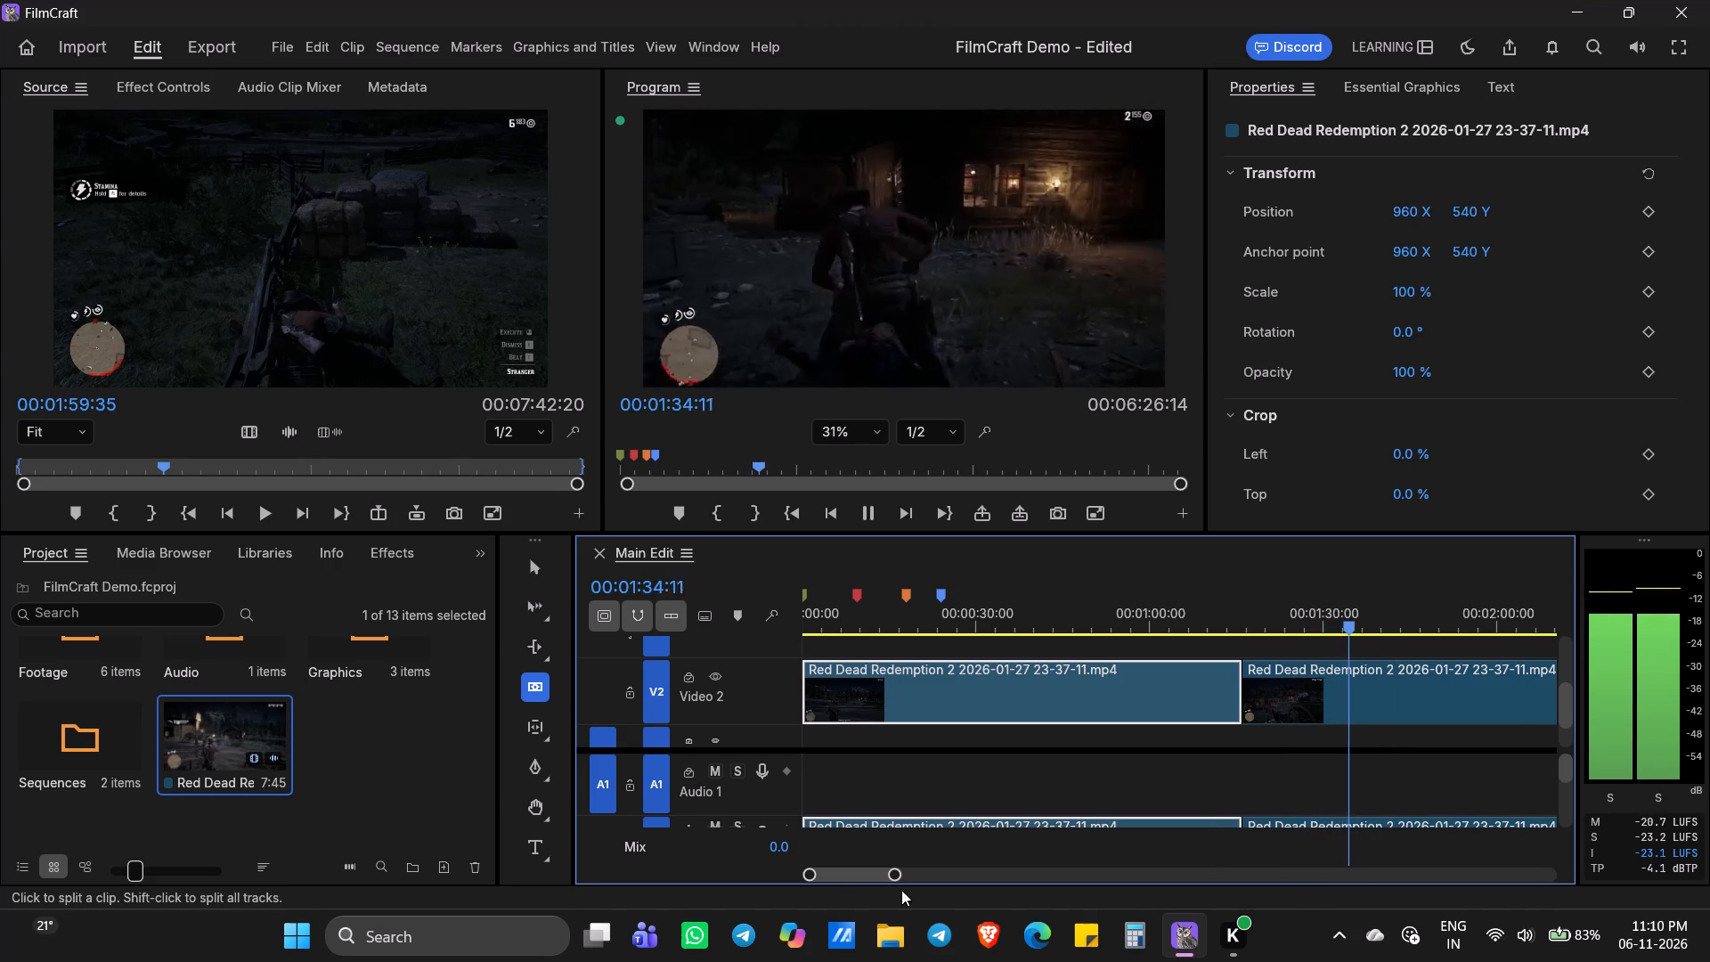
left_click_drag(897, 869, 1070, 840)
left_click(546, 574)
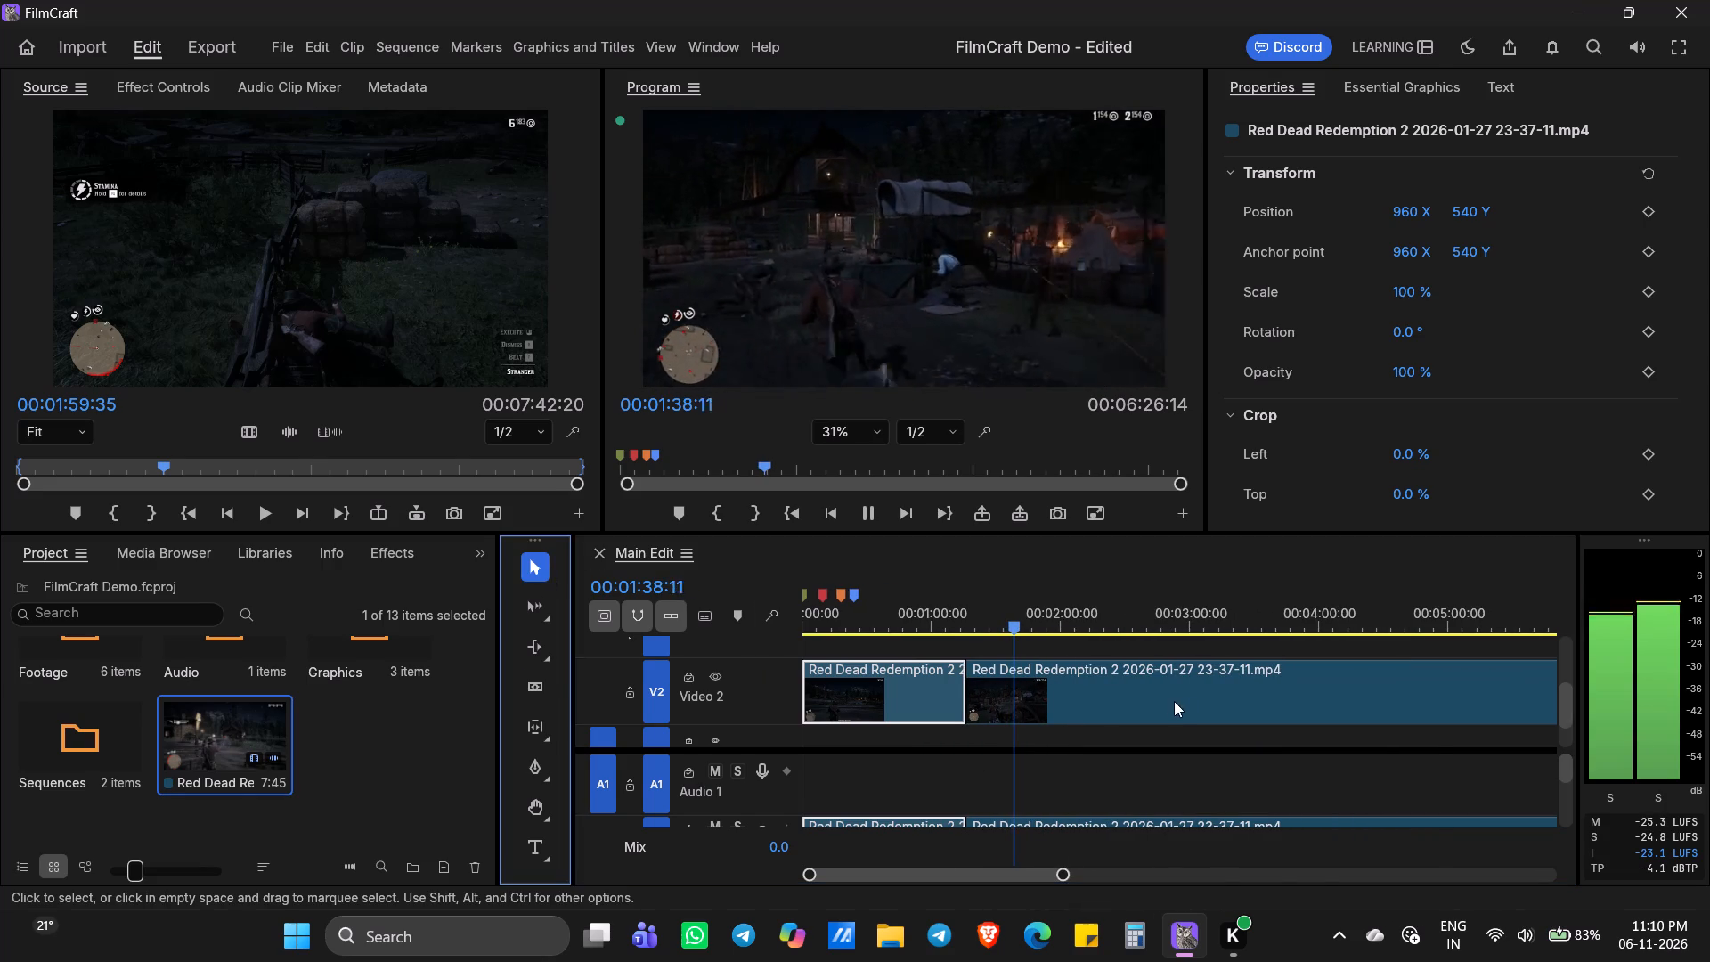
Cut the part of the Video 2 recording after the split at about 00:01:15, together with its audio, from the Main Edit timeline.
right_click(1176, 702)
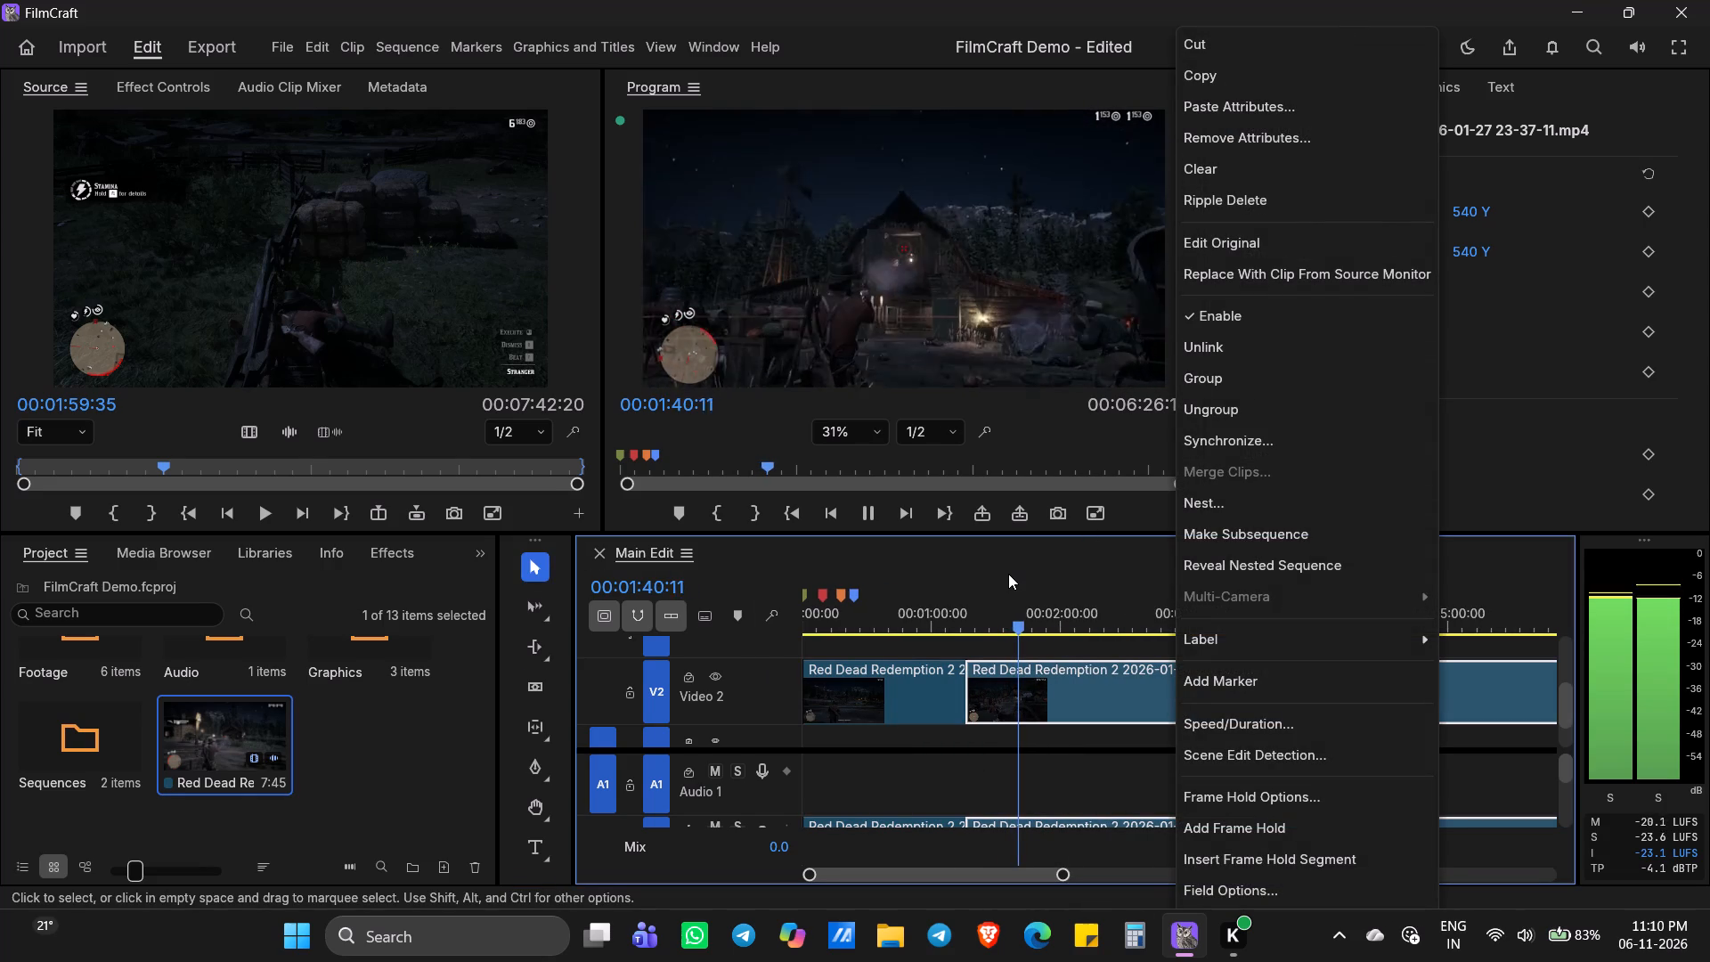
key("ctrl+x")
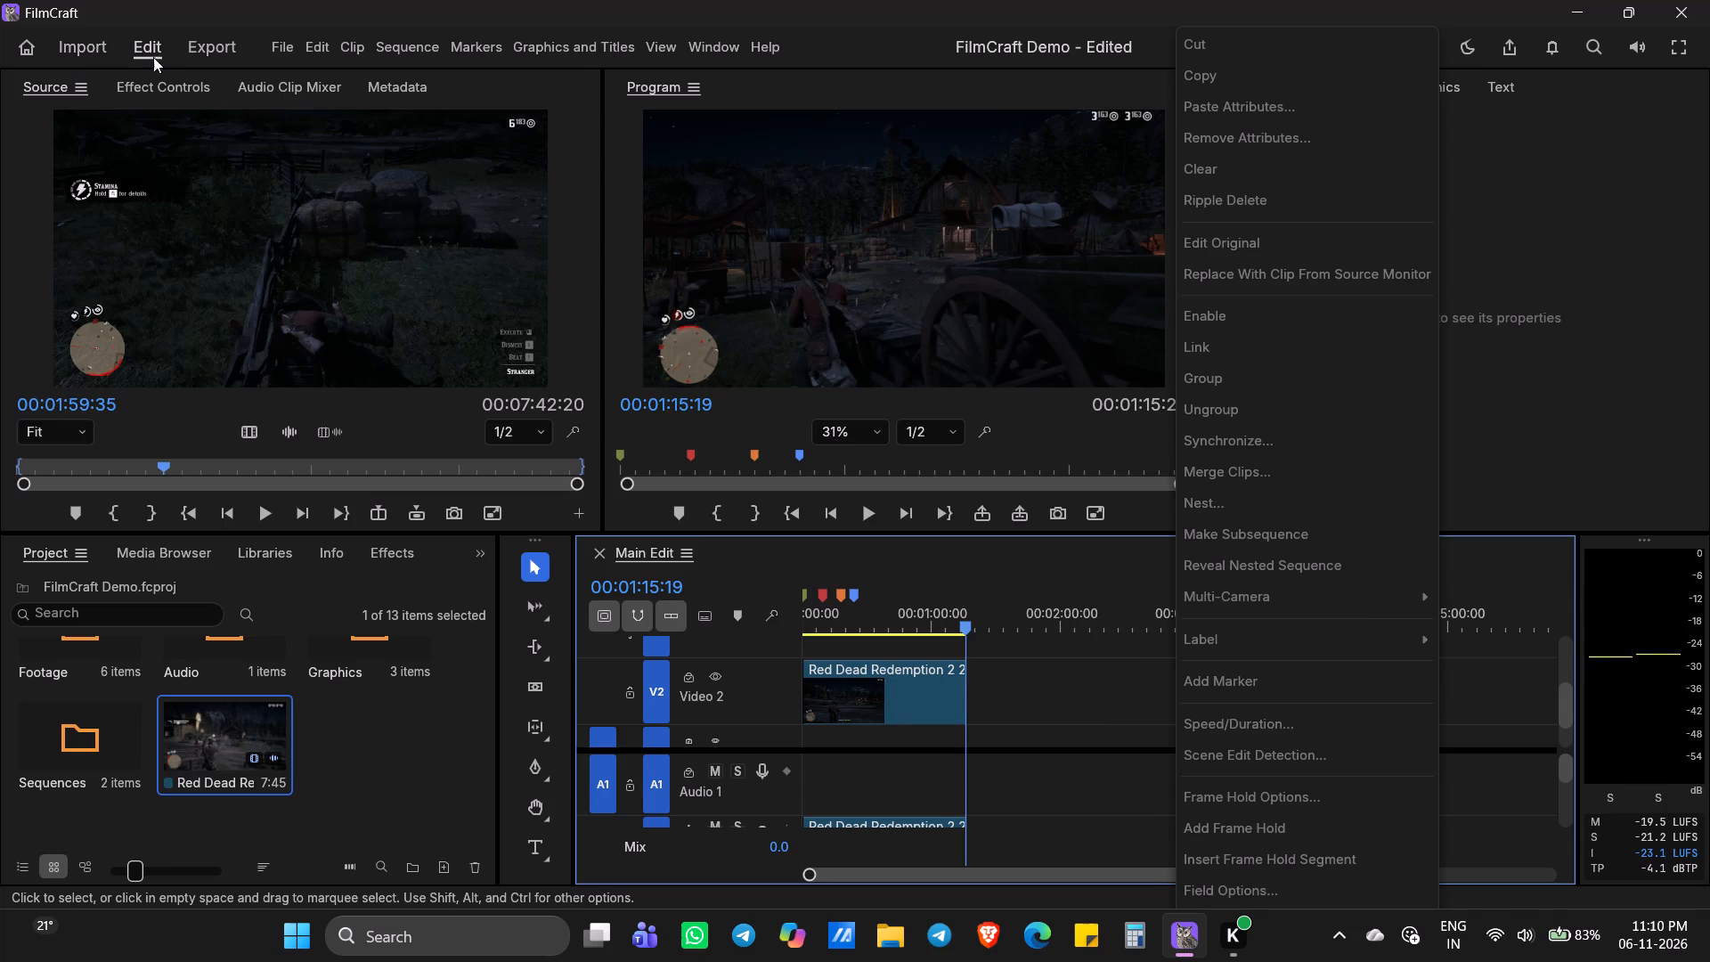
Export the remaining opening clip of Main Edit as a QuickTime (Motion JPEG) file, keeping the existing export settings and the entire source range.
left_click(224, 40)
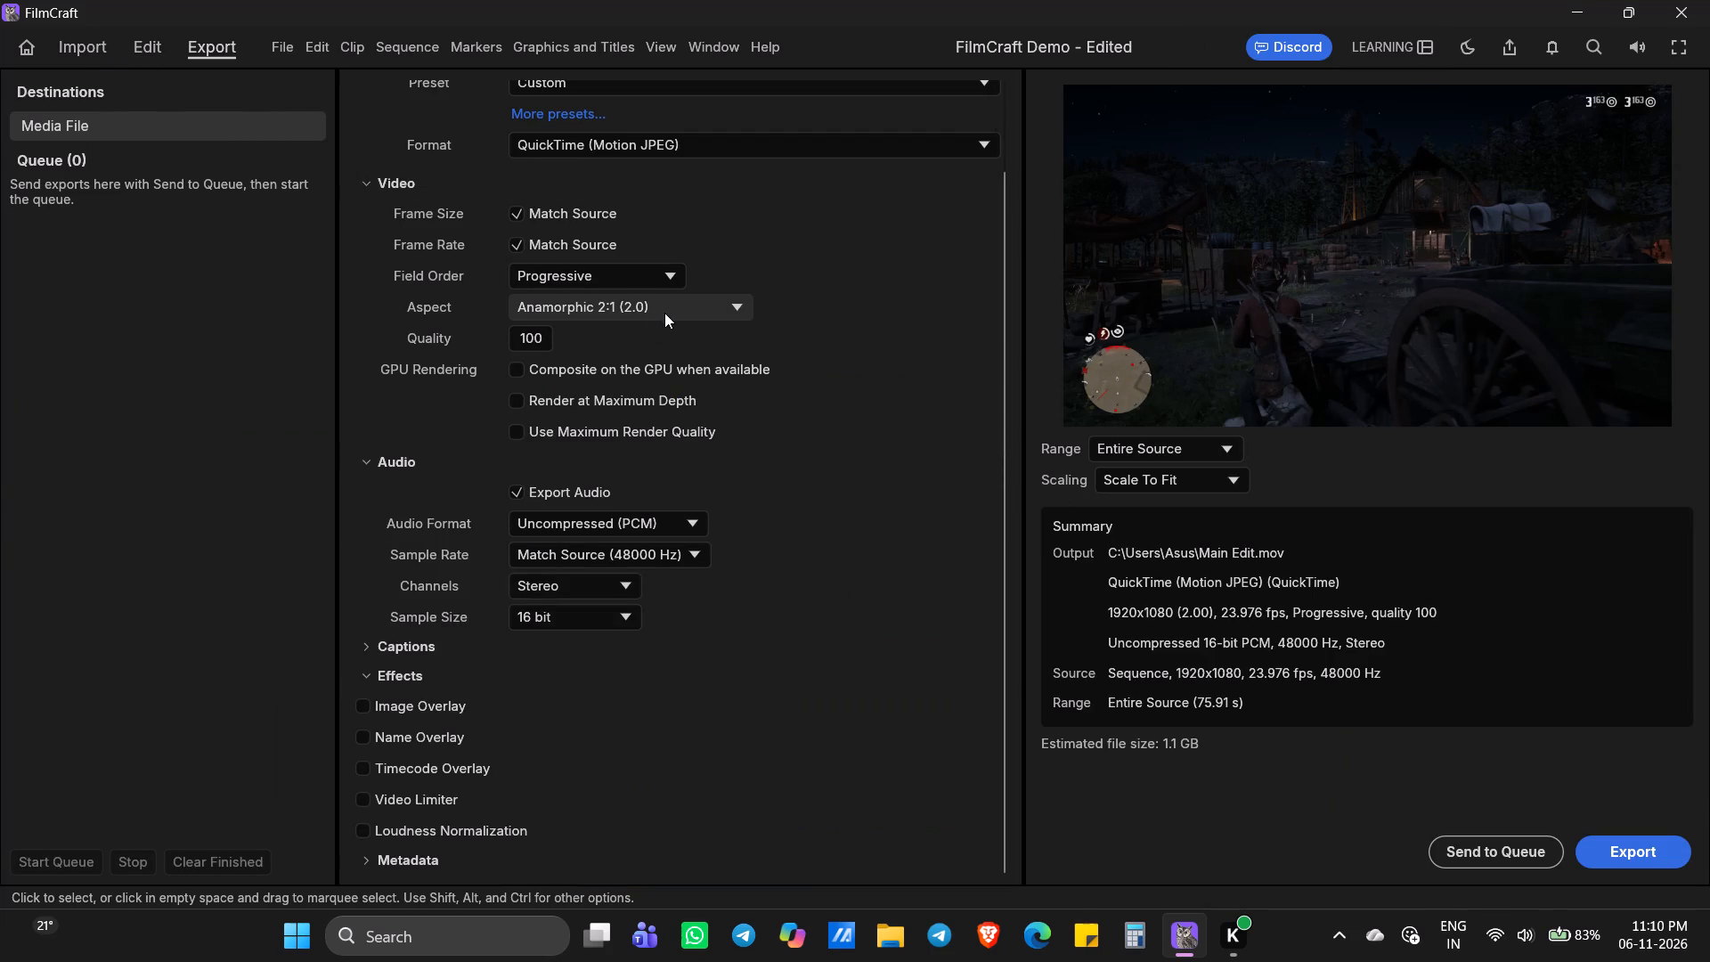
left_click(1658, 835)
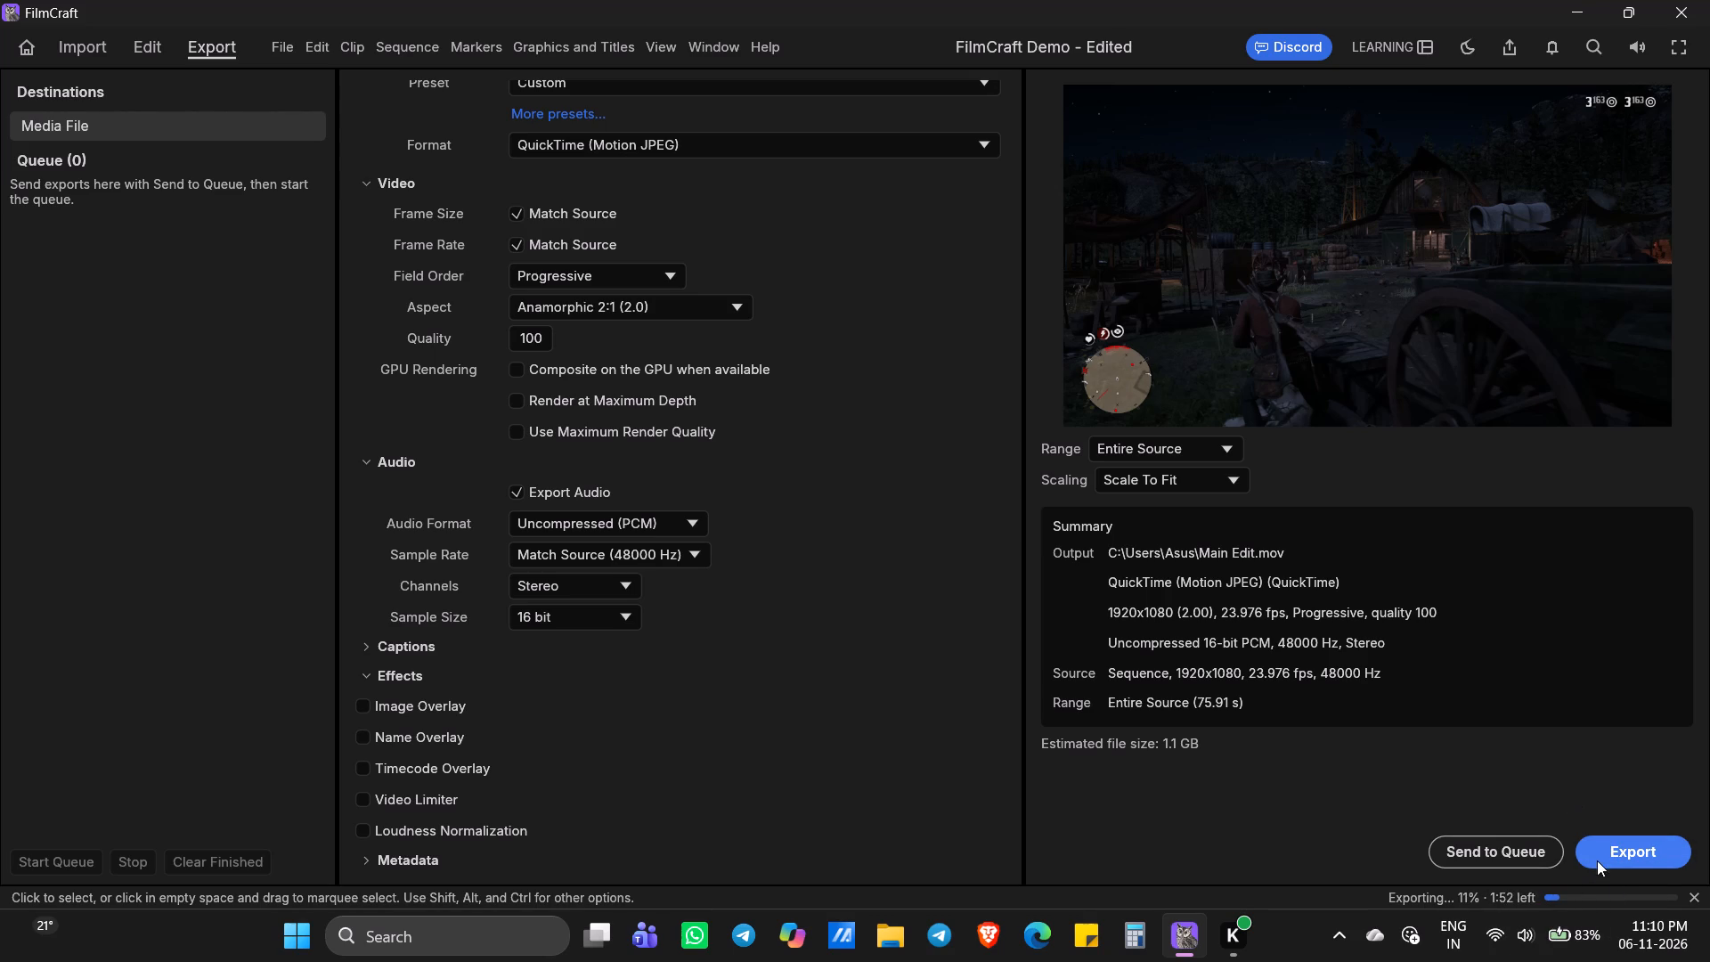
left_click(1602, 855)
left_click(1602, 855)
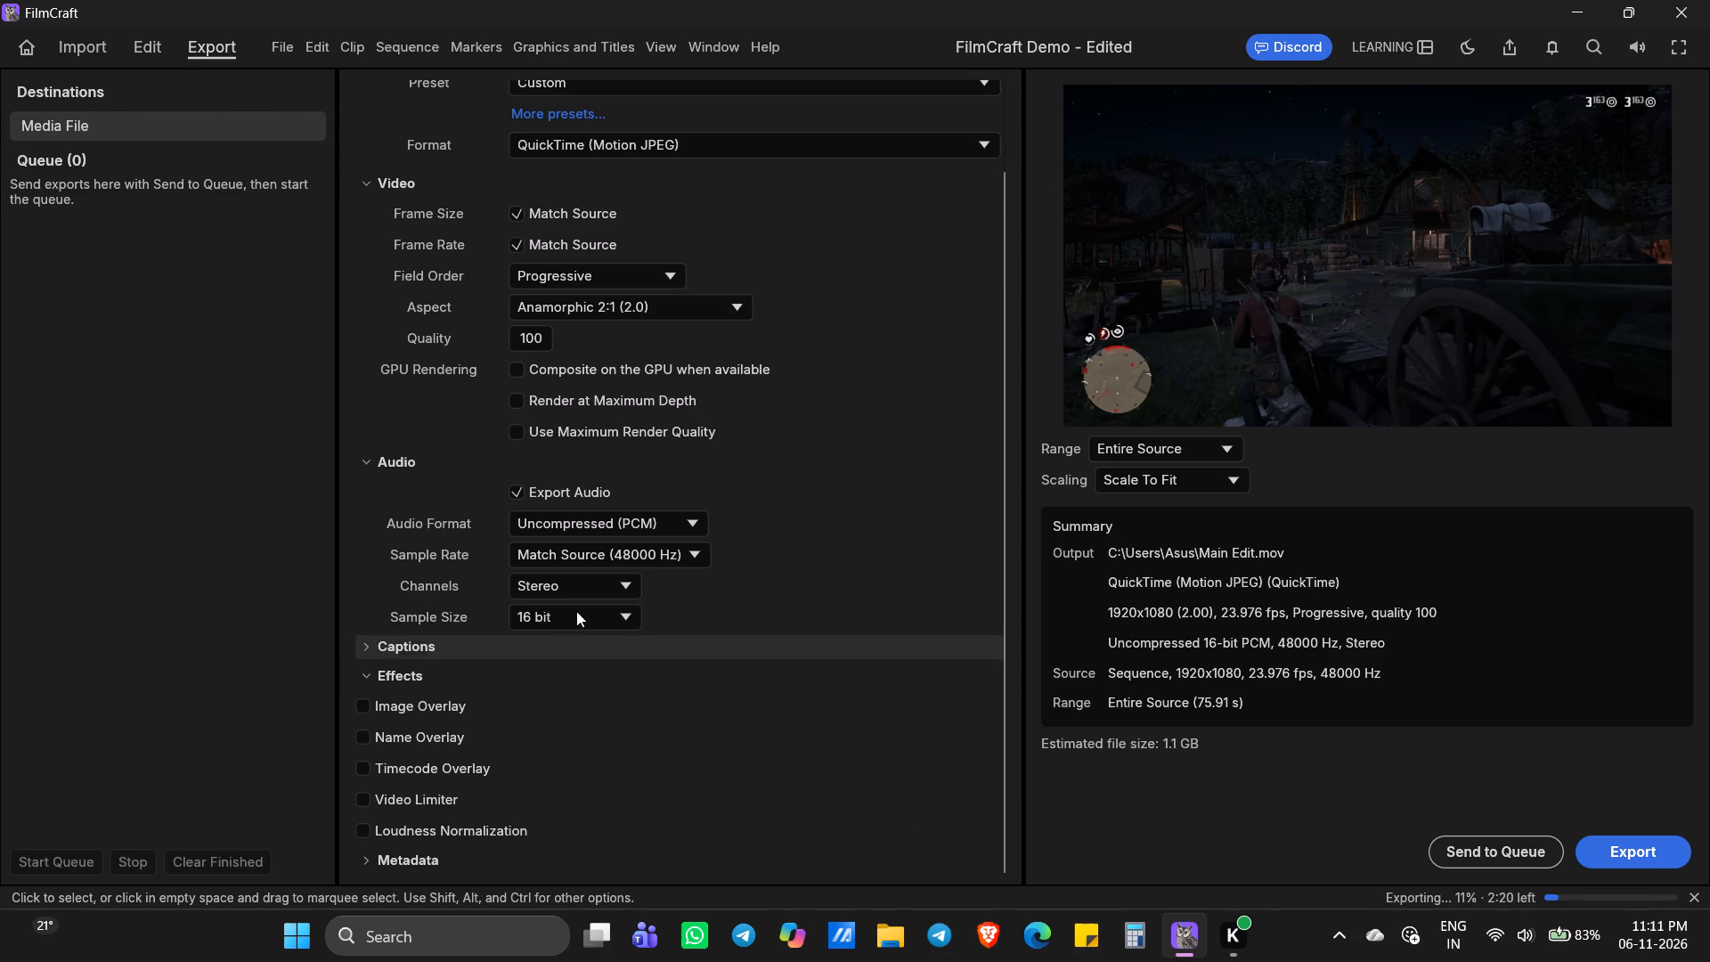
Look at the sample rate options in the export's audio settings.
left_click(677, 559)
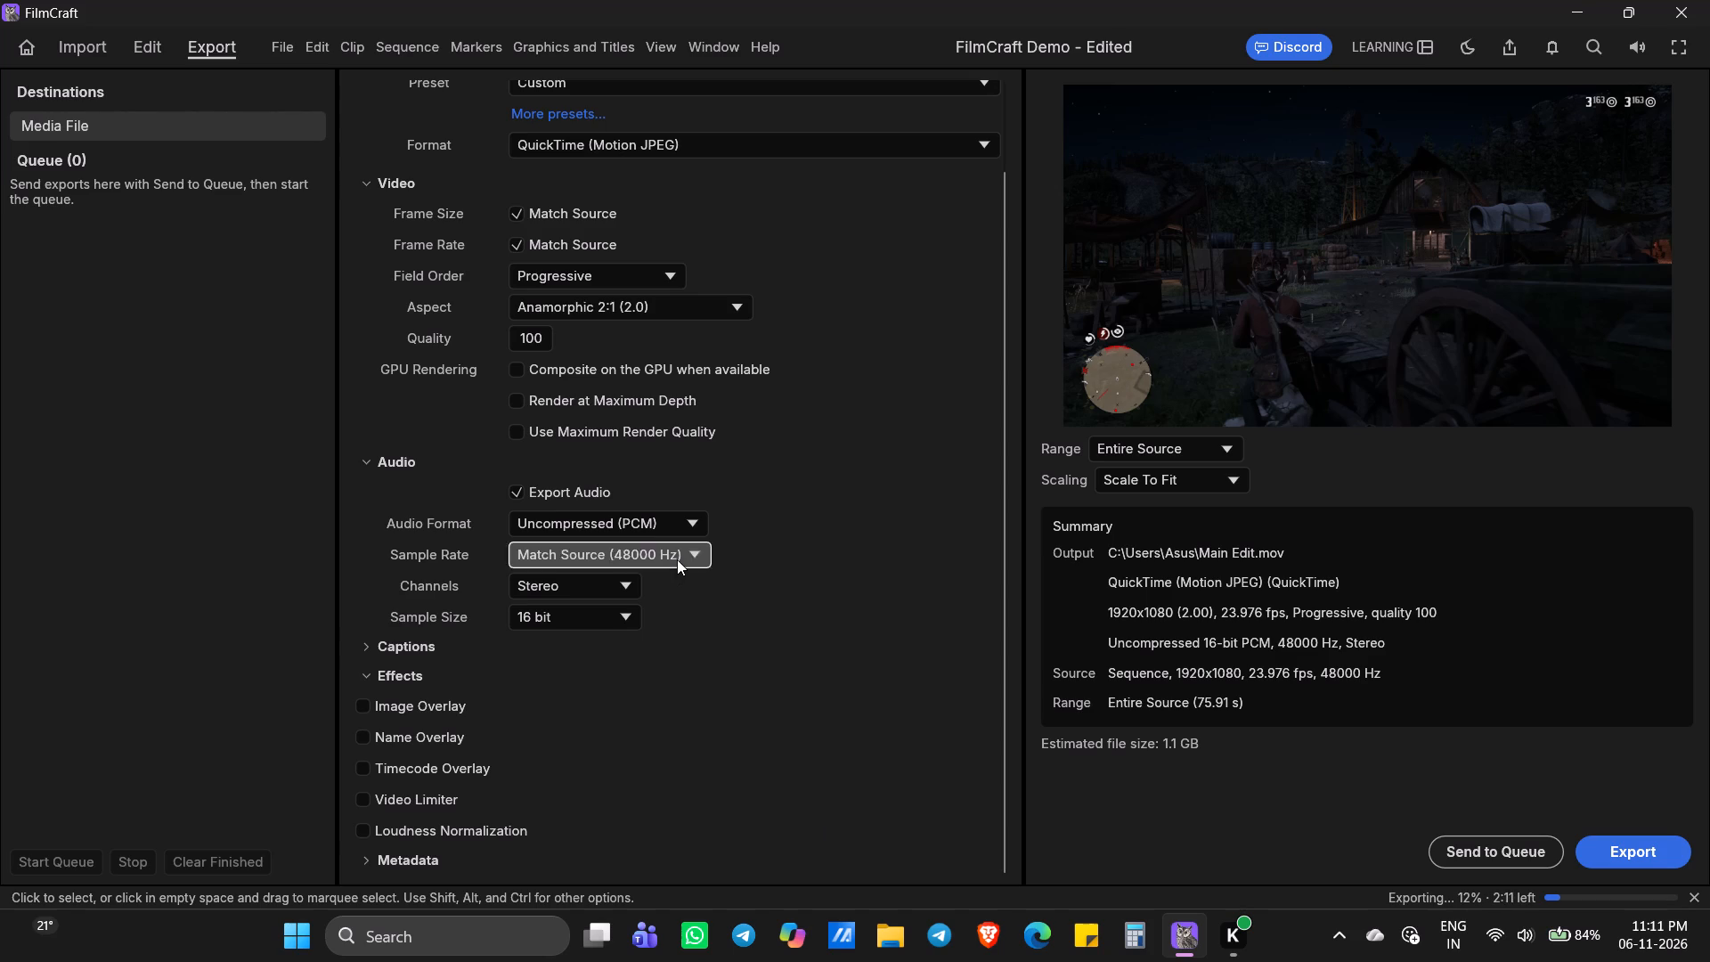
left_click(678, 559)
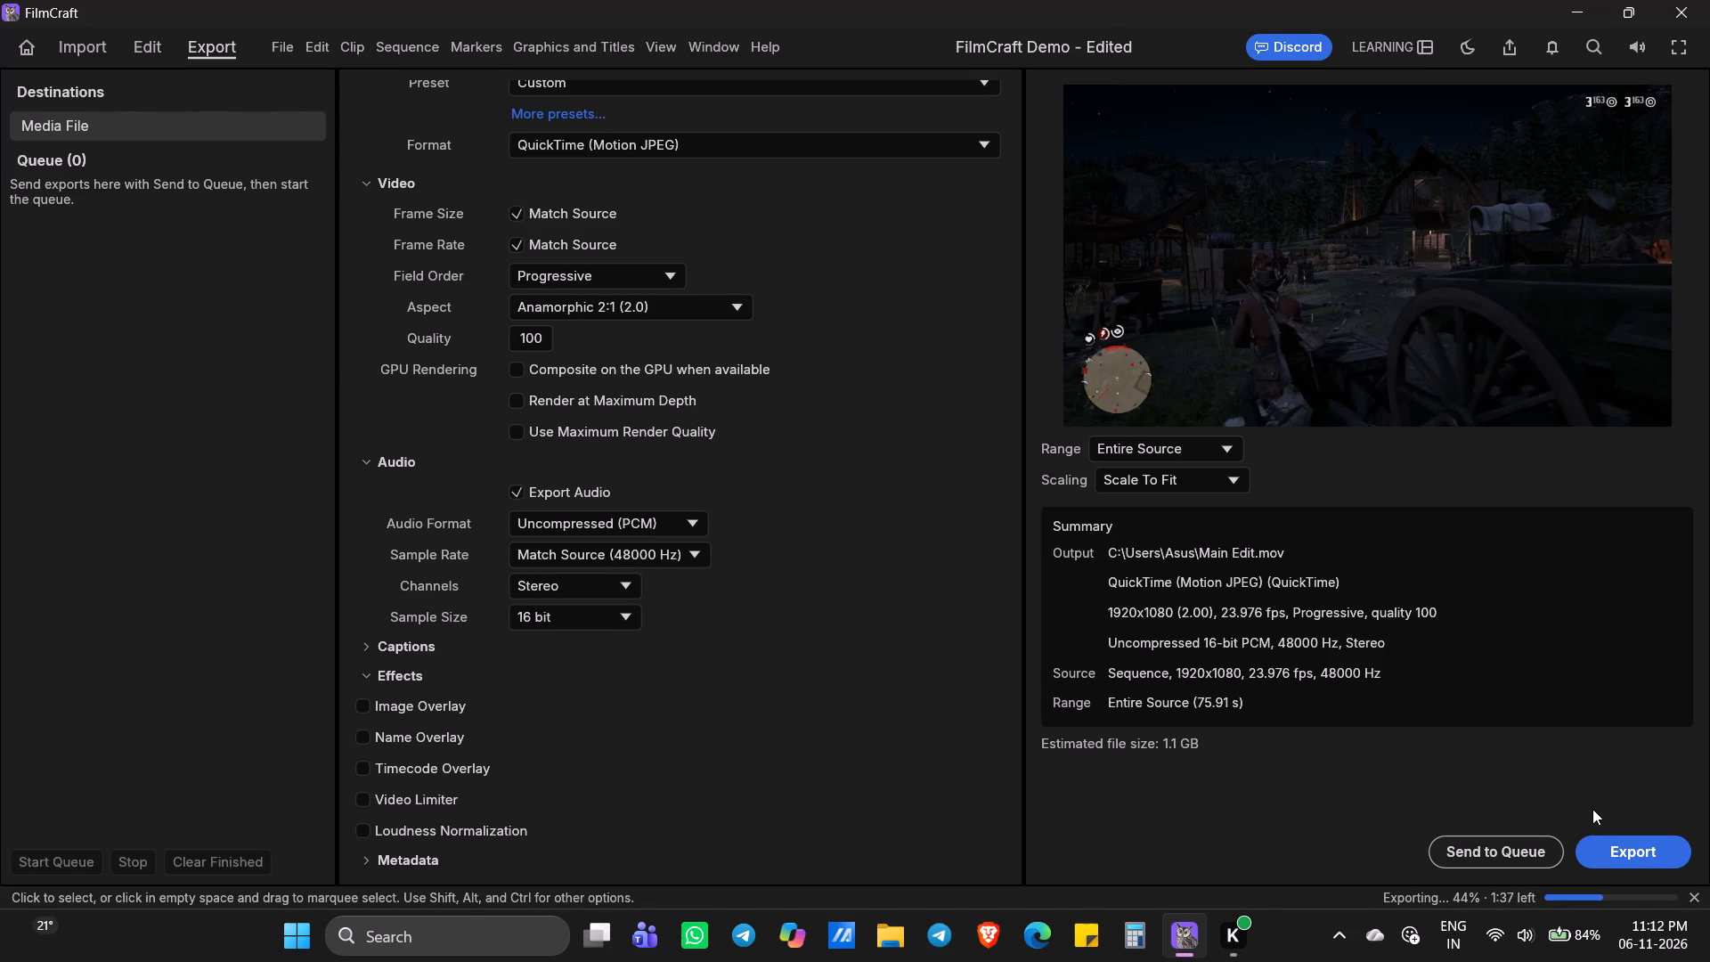
Return to the timeline and paste the cut remainder of the recording at 00:01:15:19, directly after the existing clip.
left_click(136, 39)
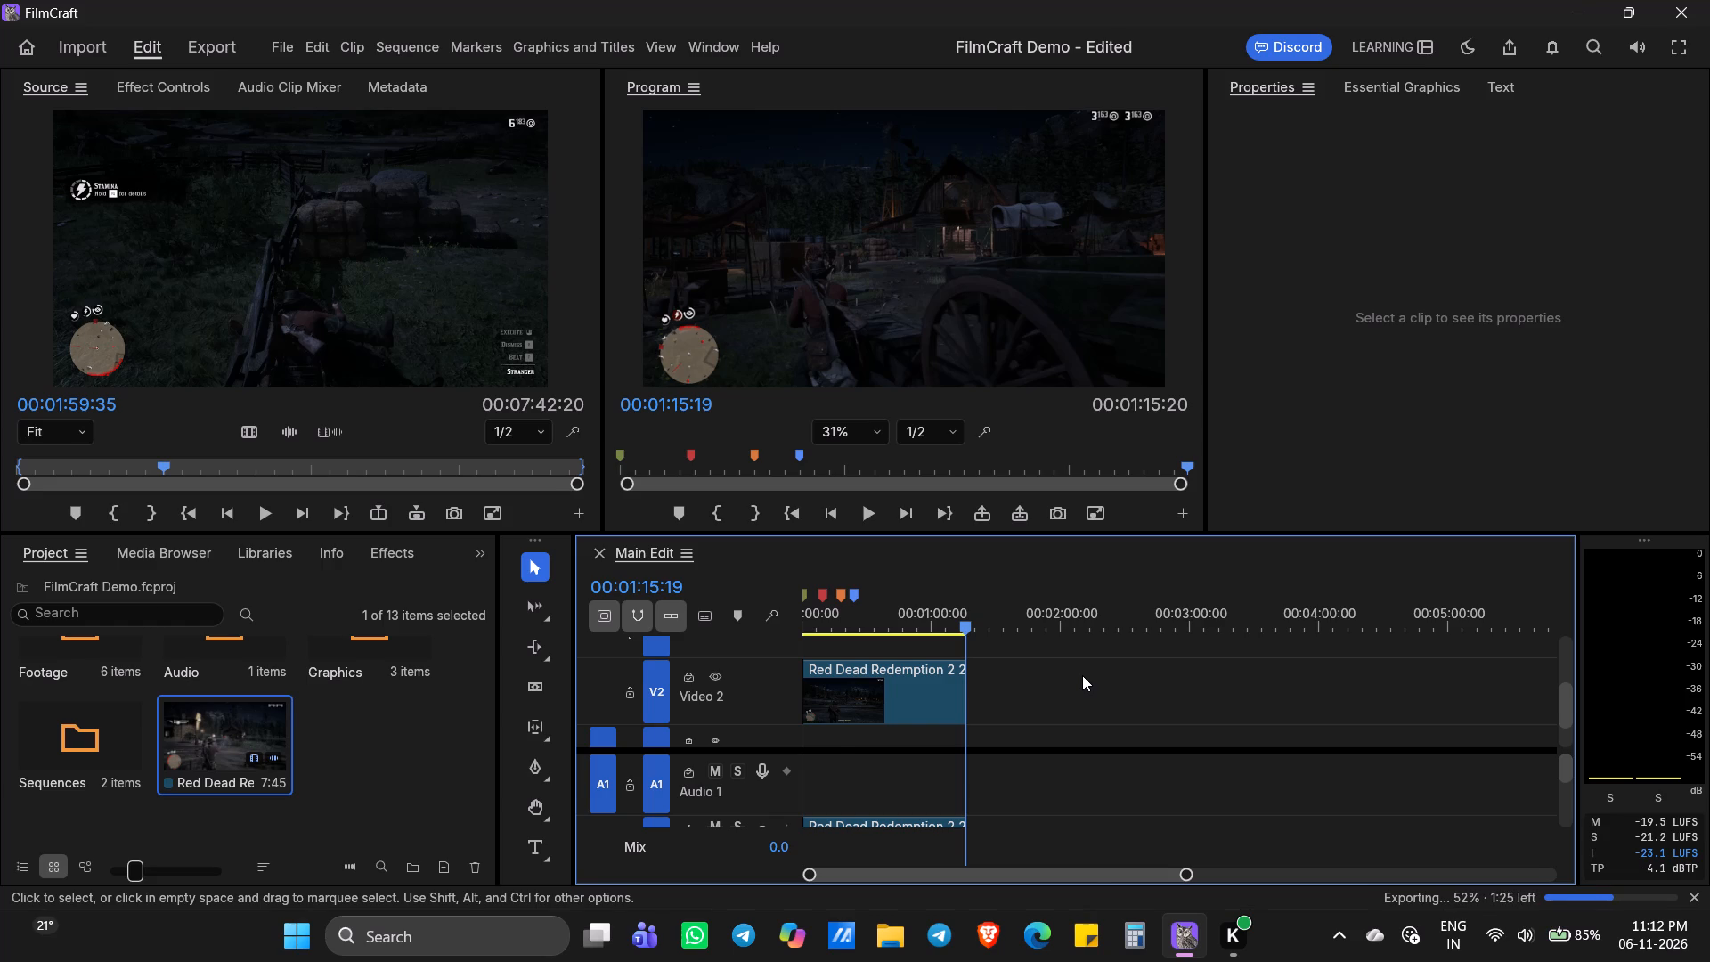
key("ctrl+v")
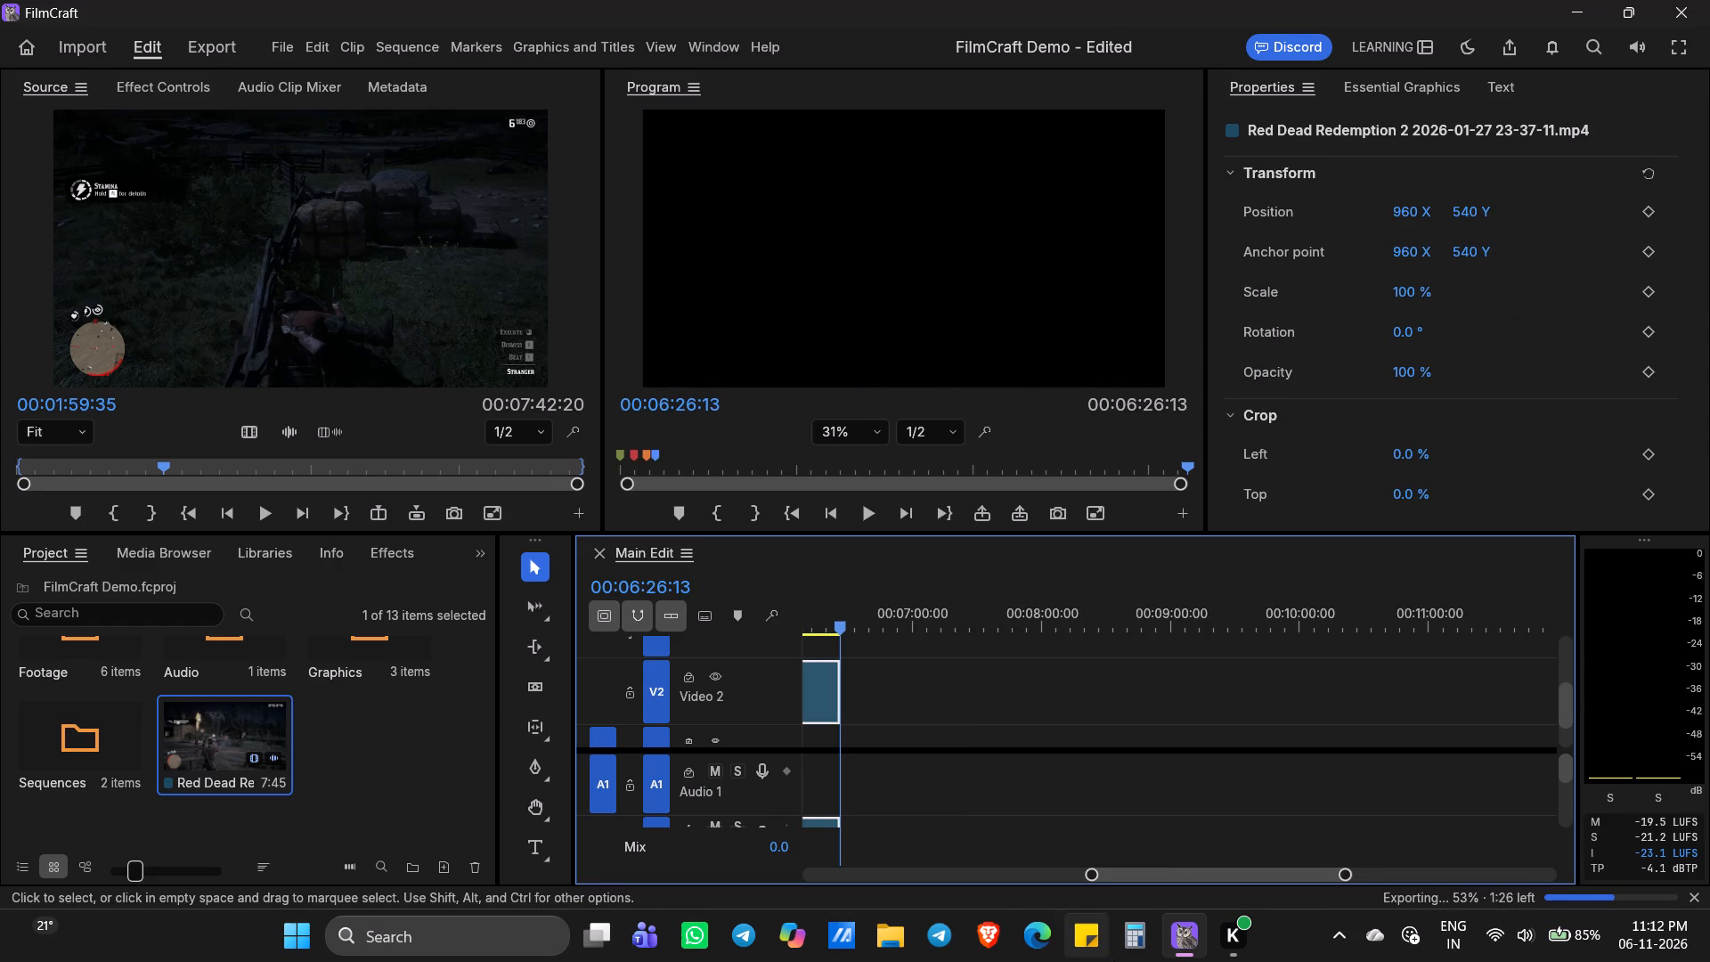
left_click_drag(1282, 882, 631, 914)
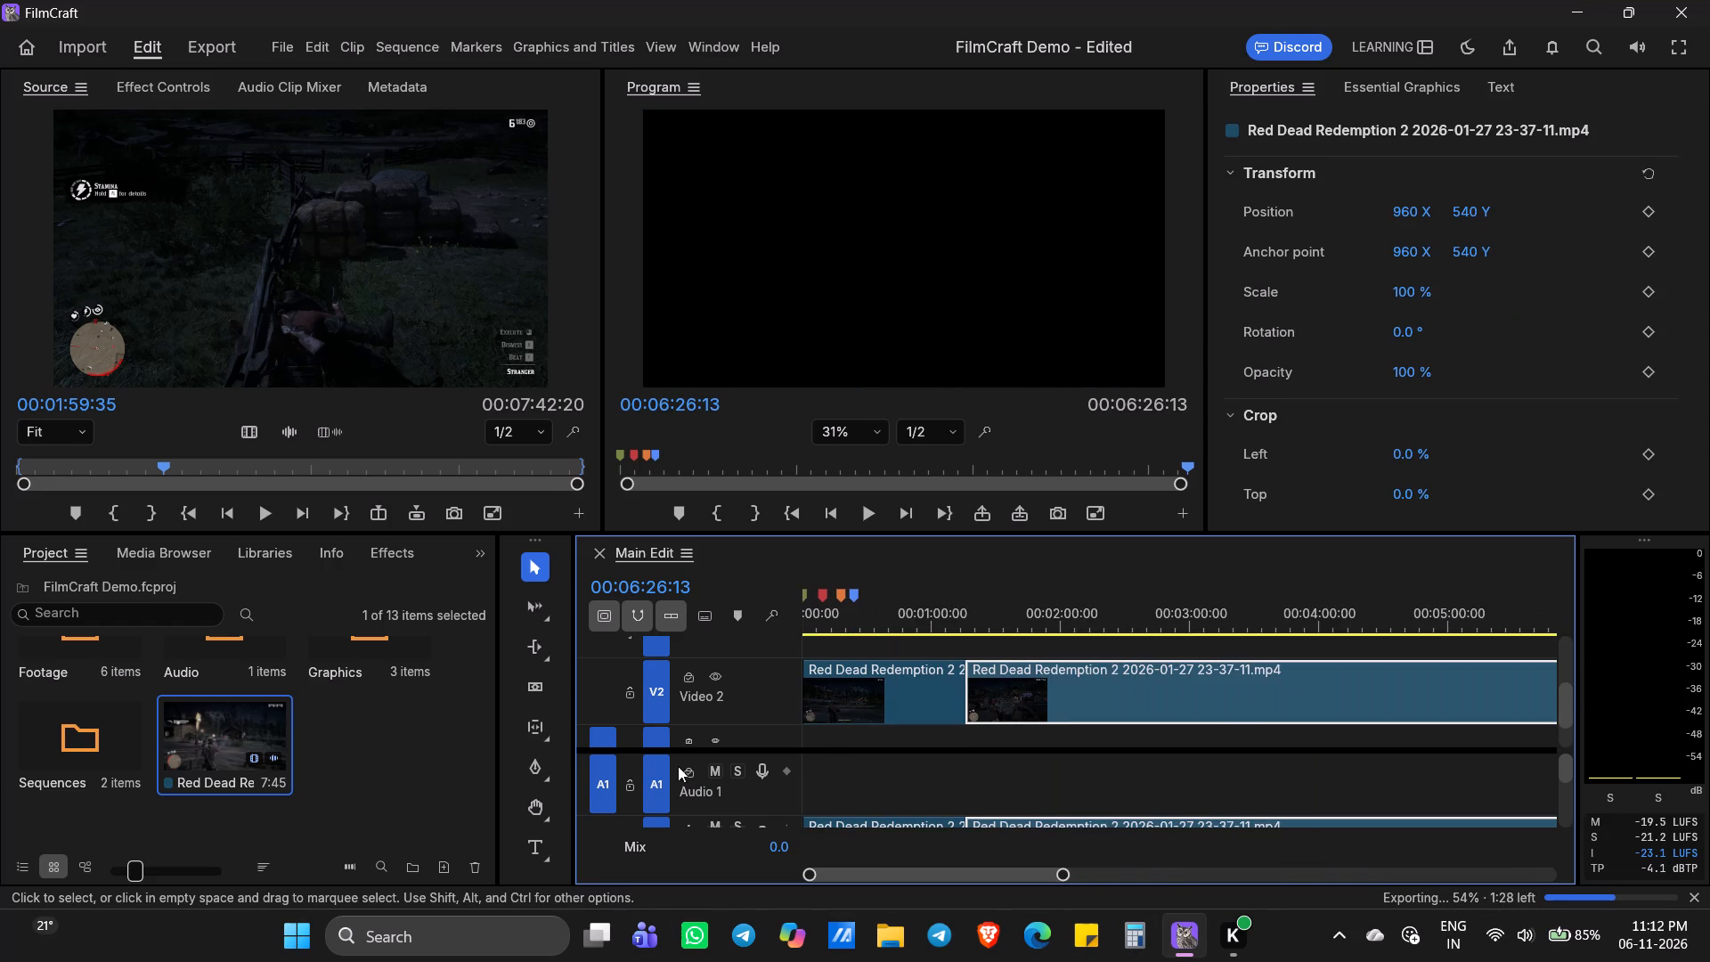
Clear the first clip, which ends at about 00:01:15, from the sequence.
right_click(896, 695)
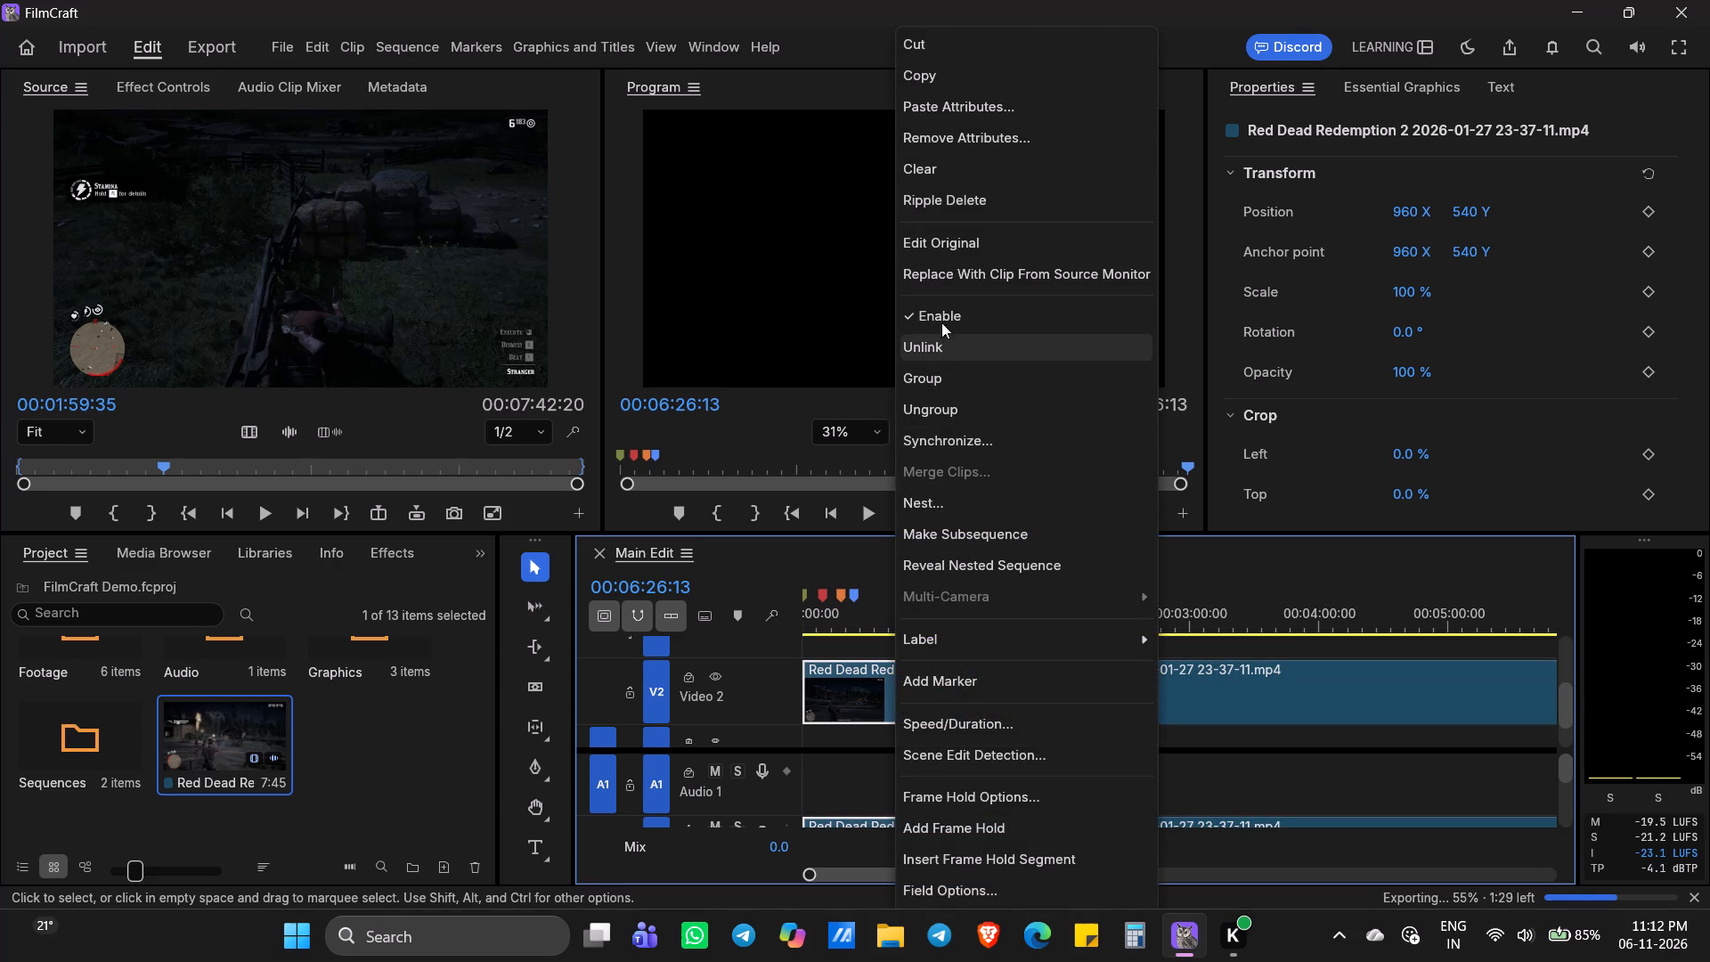
left_click(967, 173)
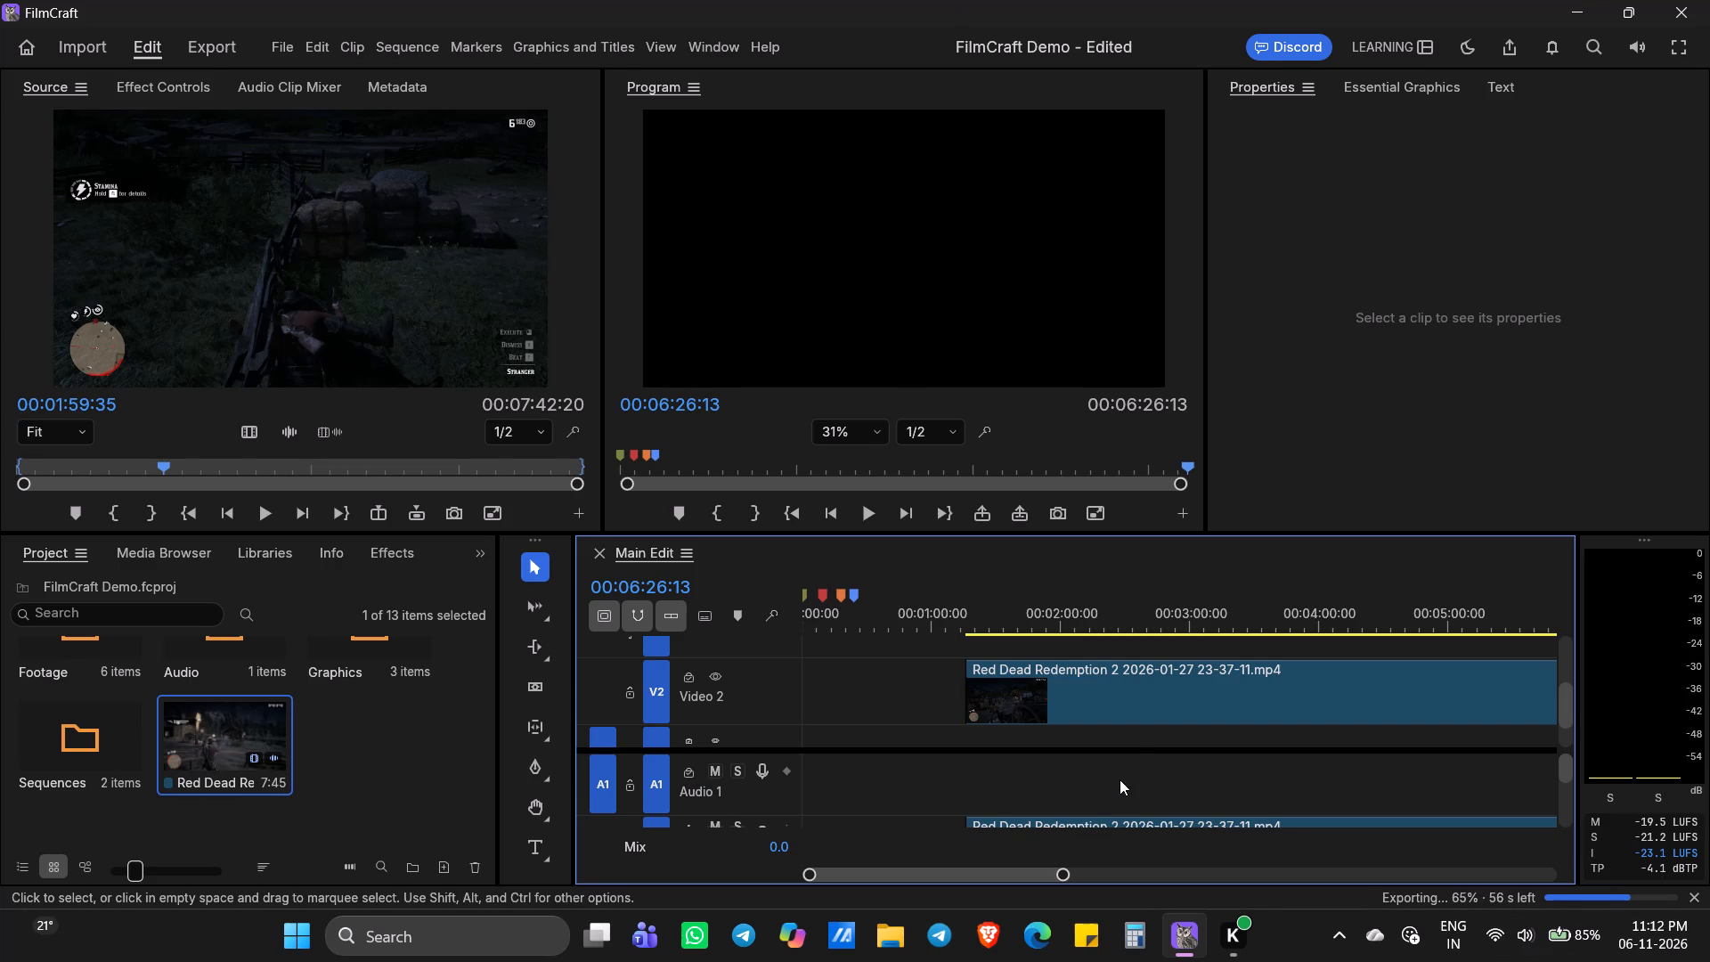
Move the remaining recording clip on Video 2 to the start of the Main Edit sequence.
left_click_drag(1143, 707, 799, 709)
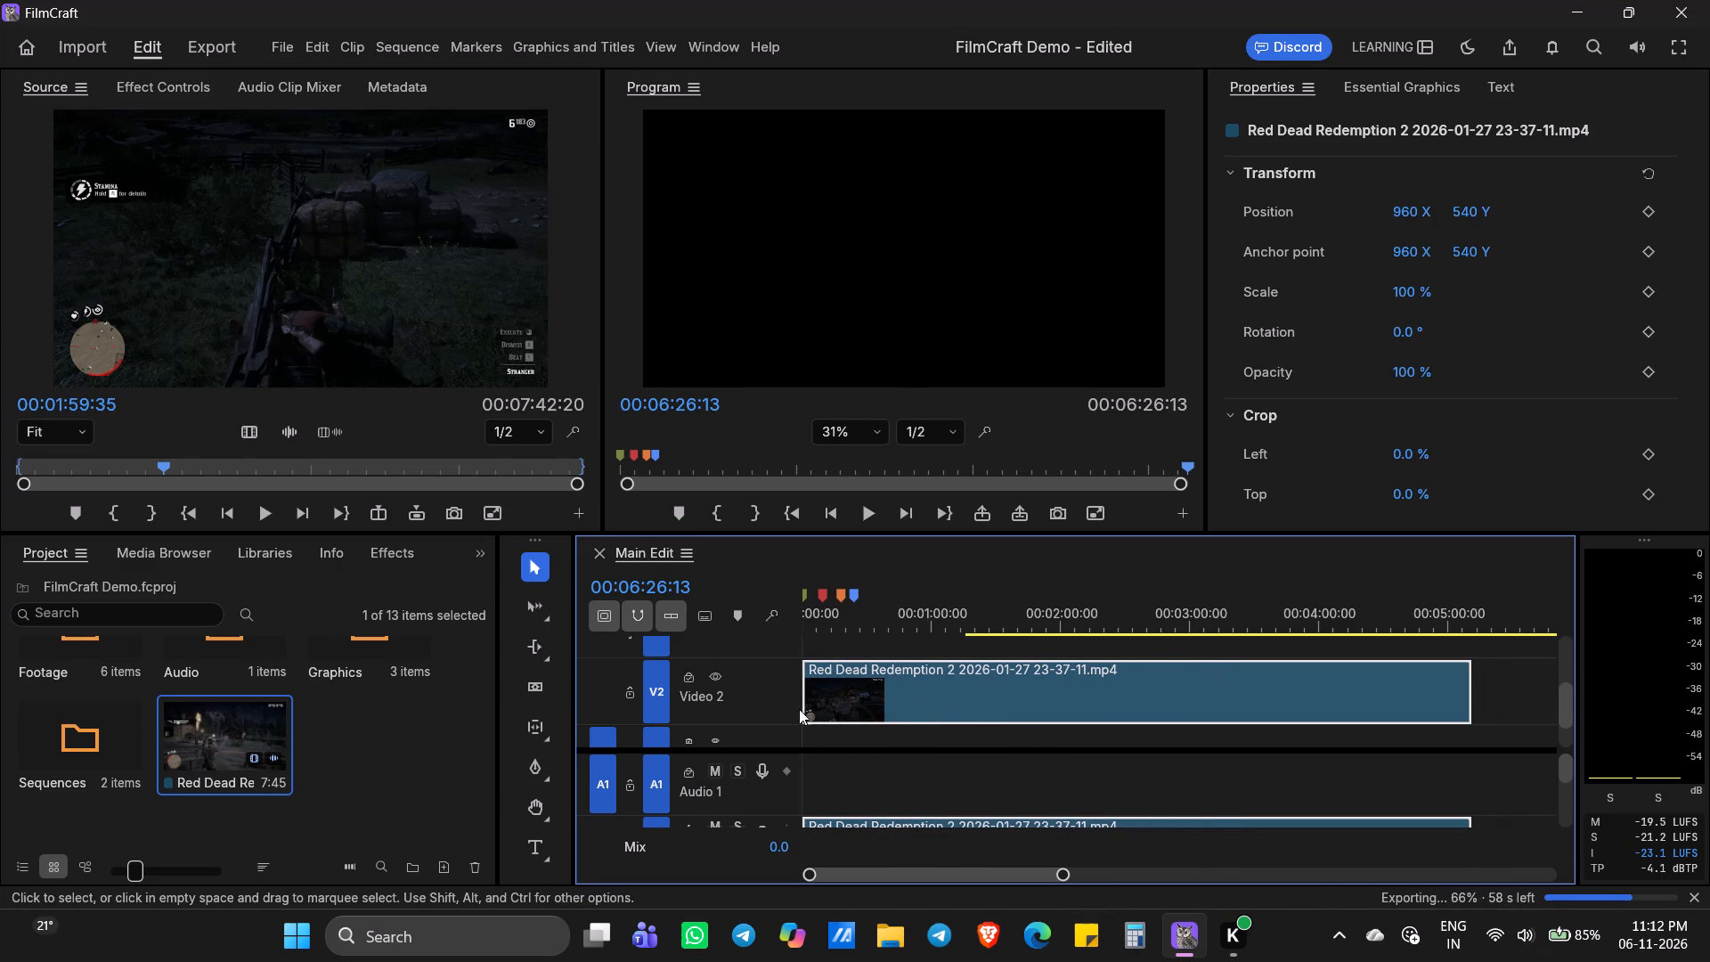
left_click_drag(799, 709, 784, 711)
left_click_drag(899, 704, 793, 711)
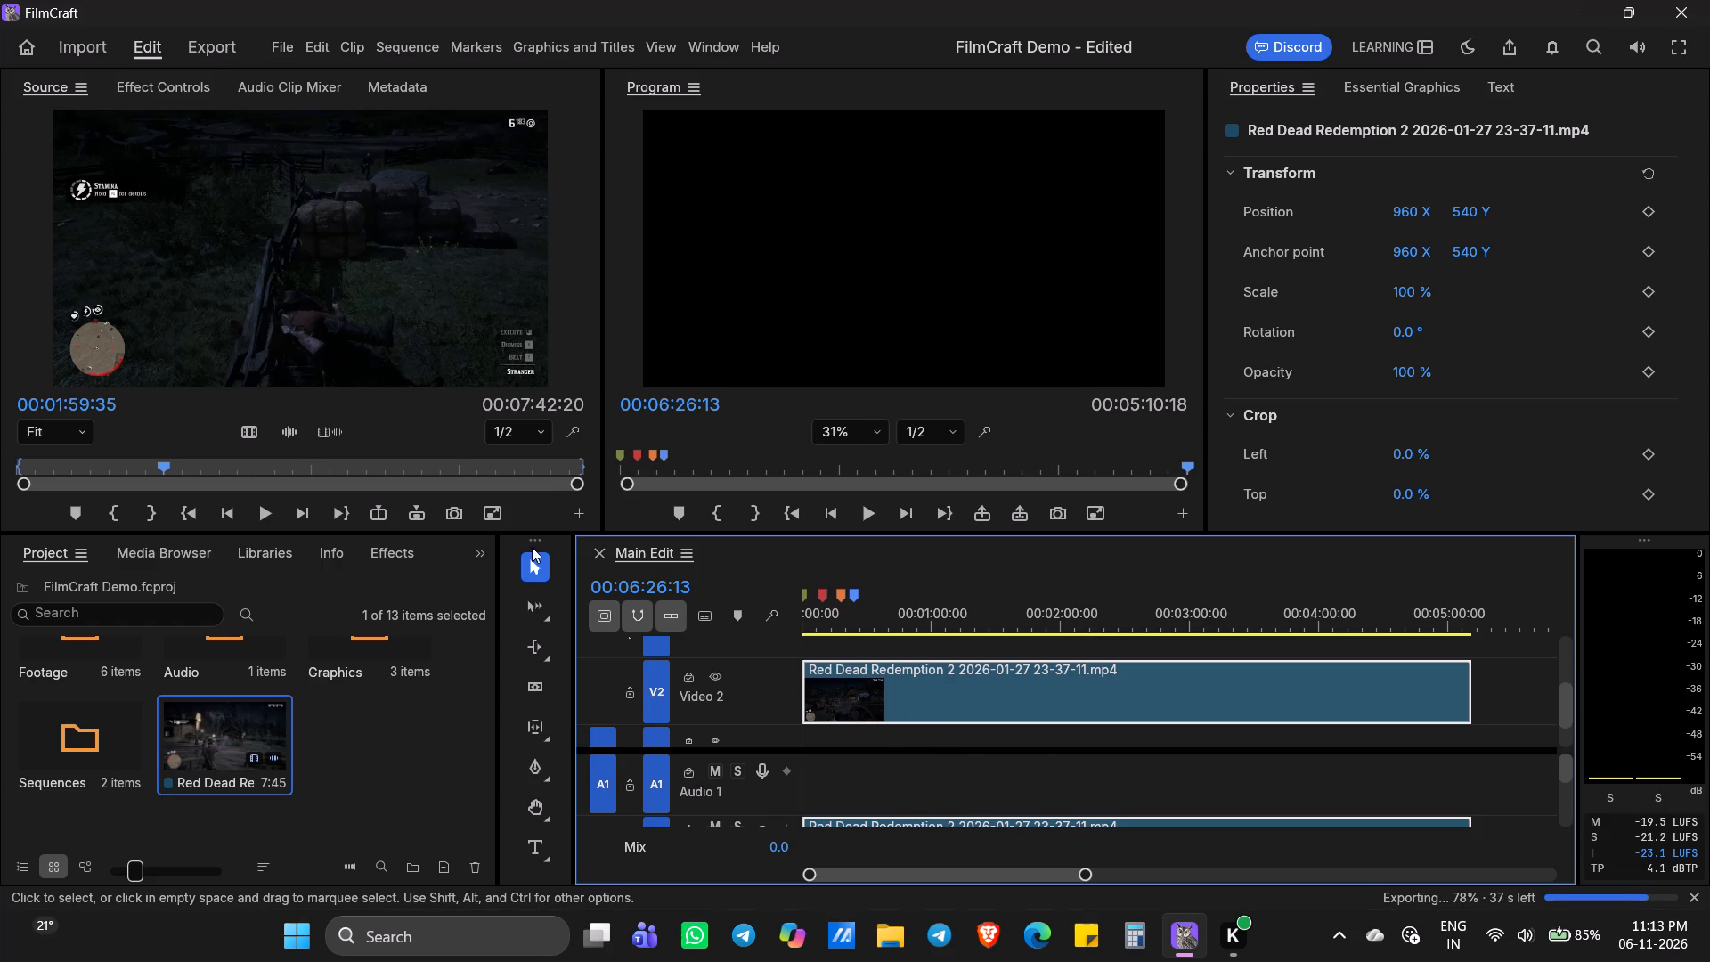
Check on the running export and go back to the editing timeline.
left_click(211, 55)
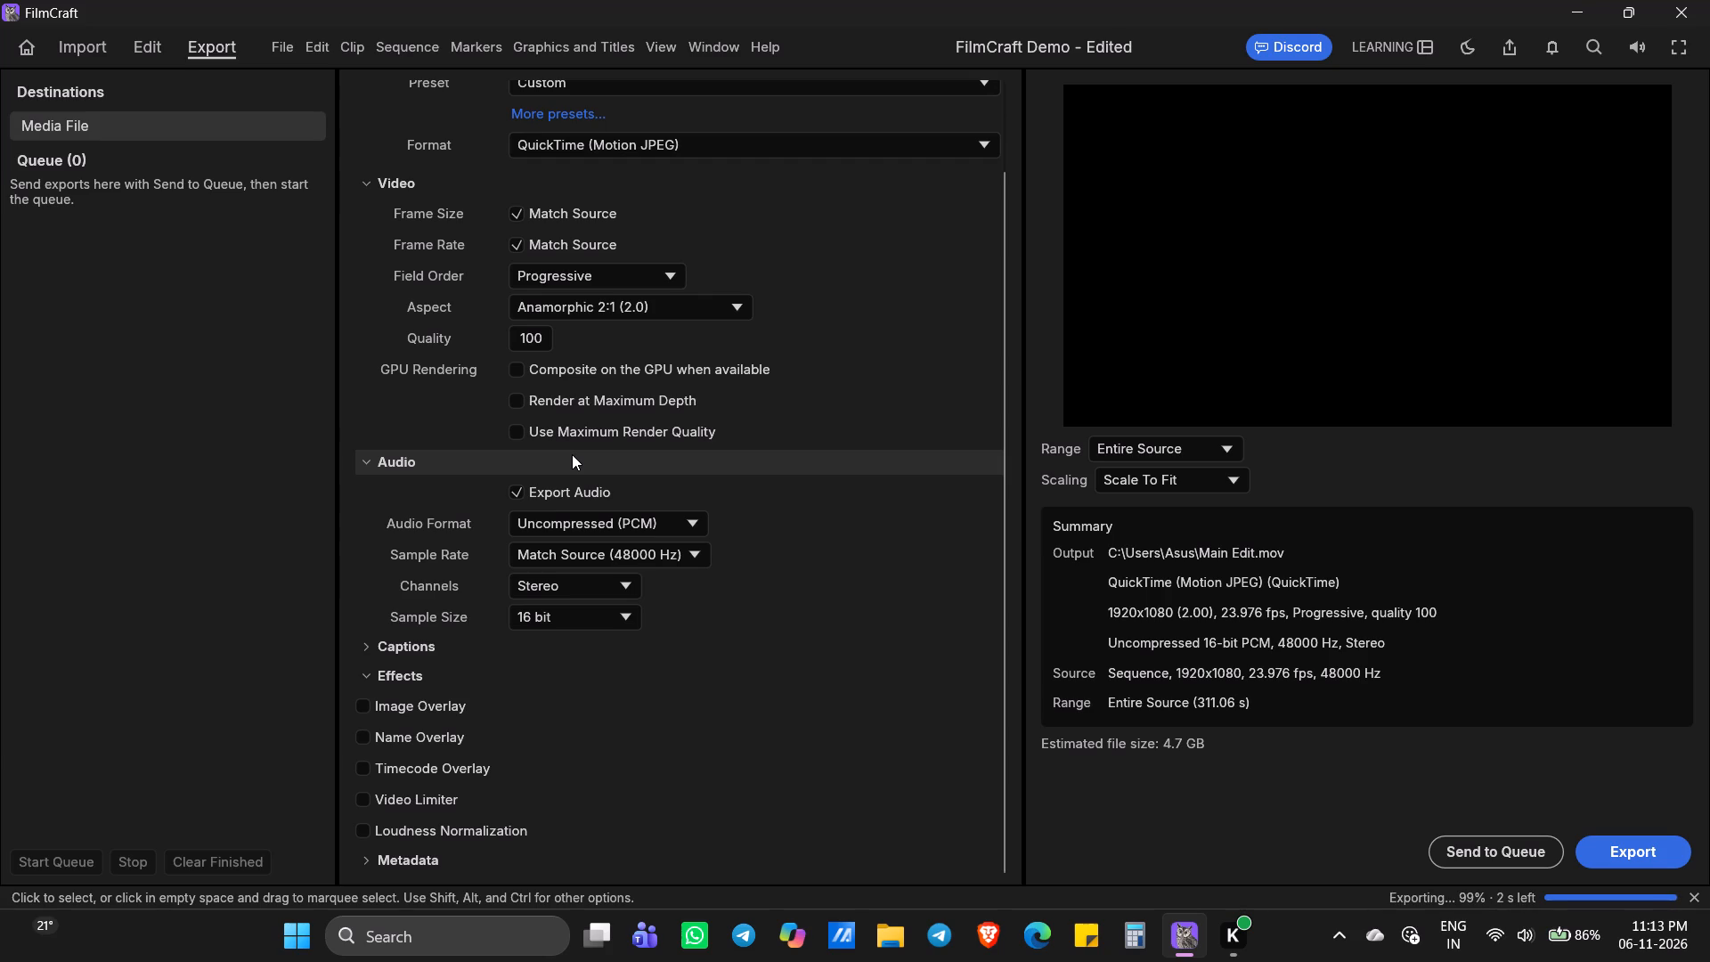
left_click(125, 40)
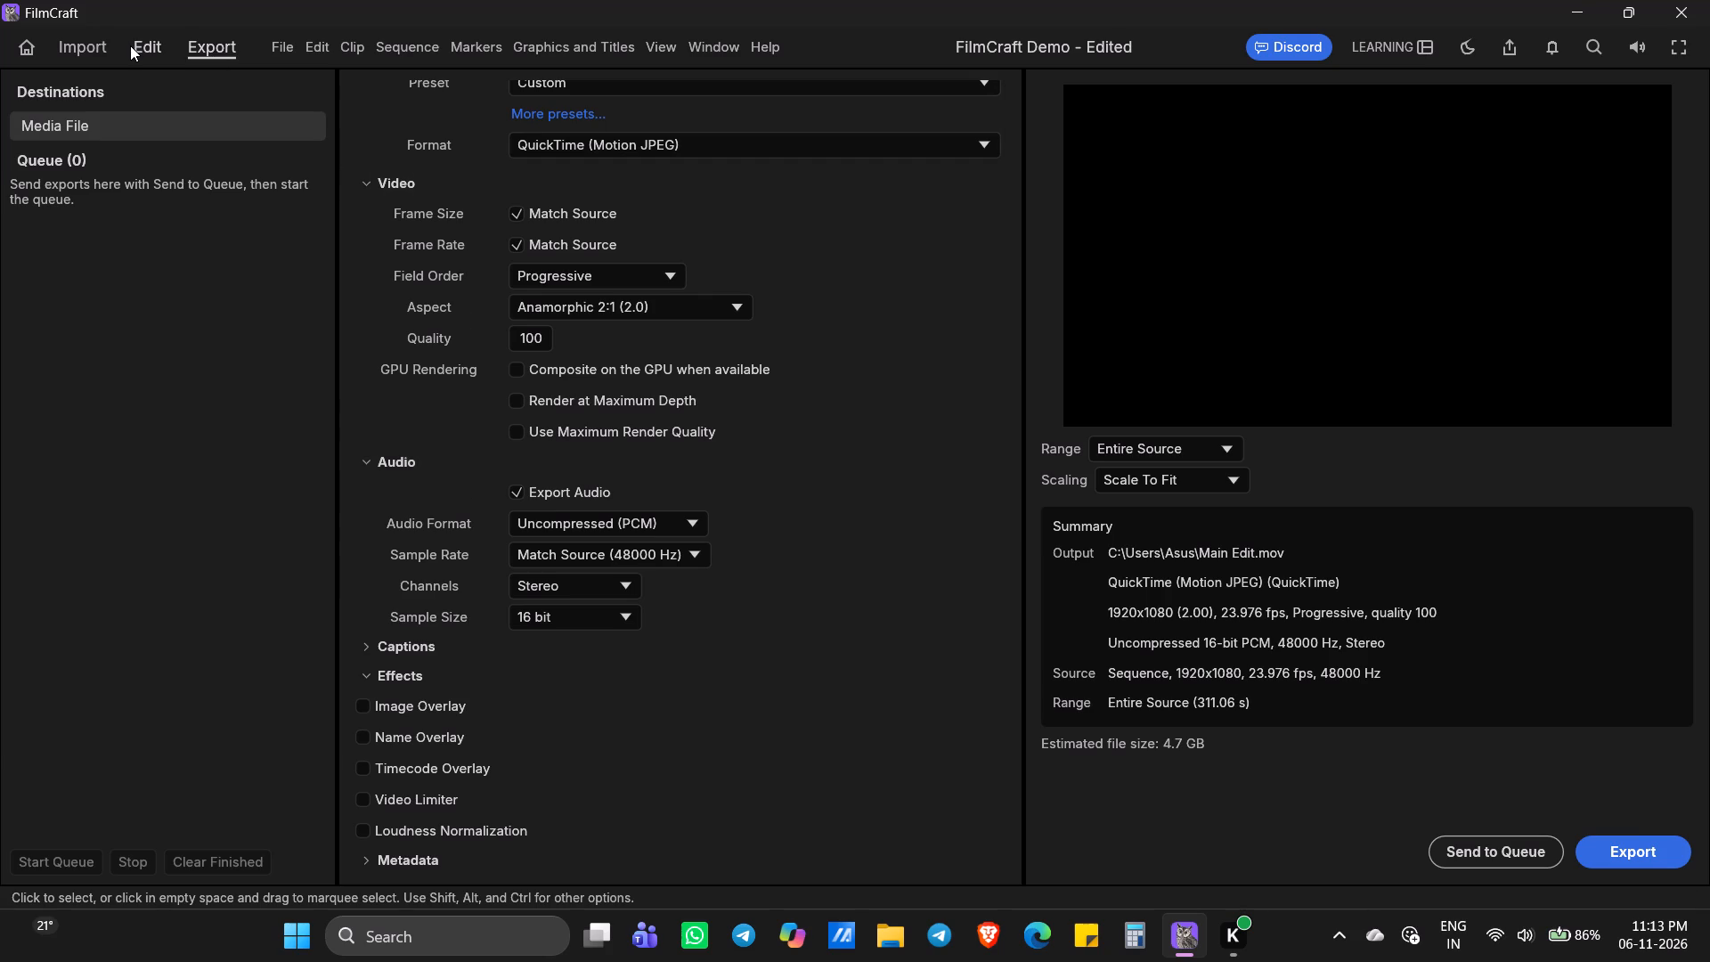
left_click(130, 45)
Play the sequence from its start and split the Video 2 clip at about 00:02:02.
left_click_drag(904, 678, 850, 675)
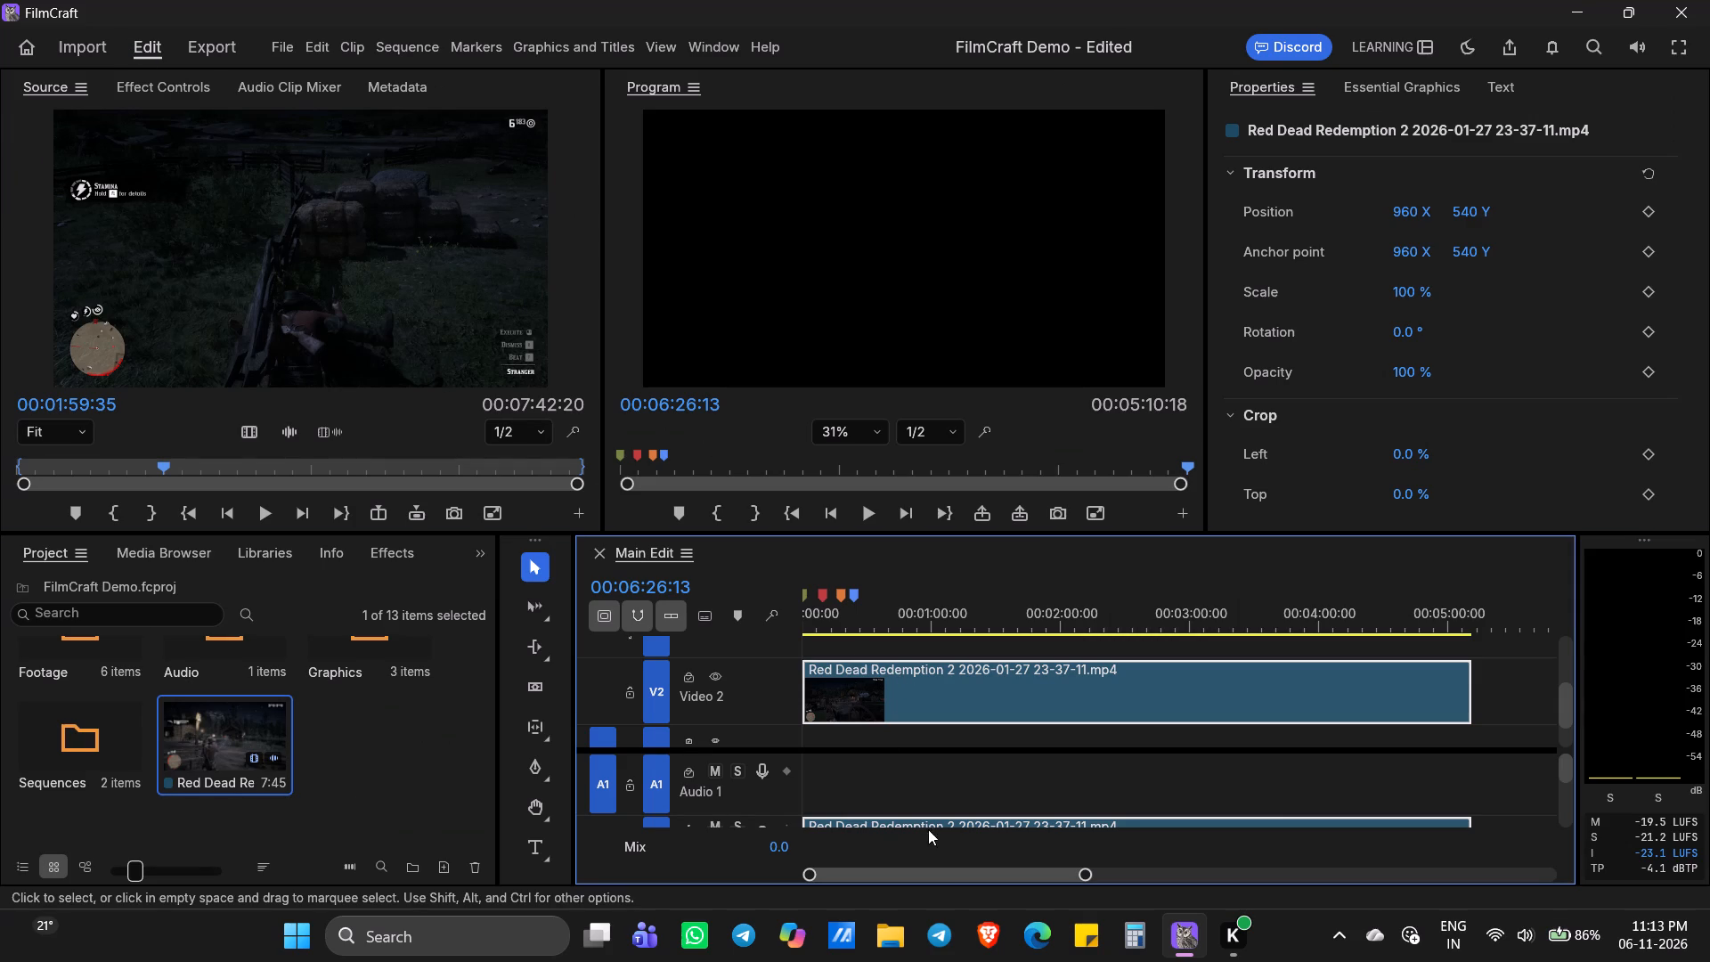
left_click(851, 514)
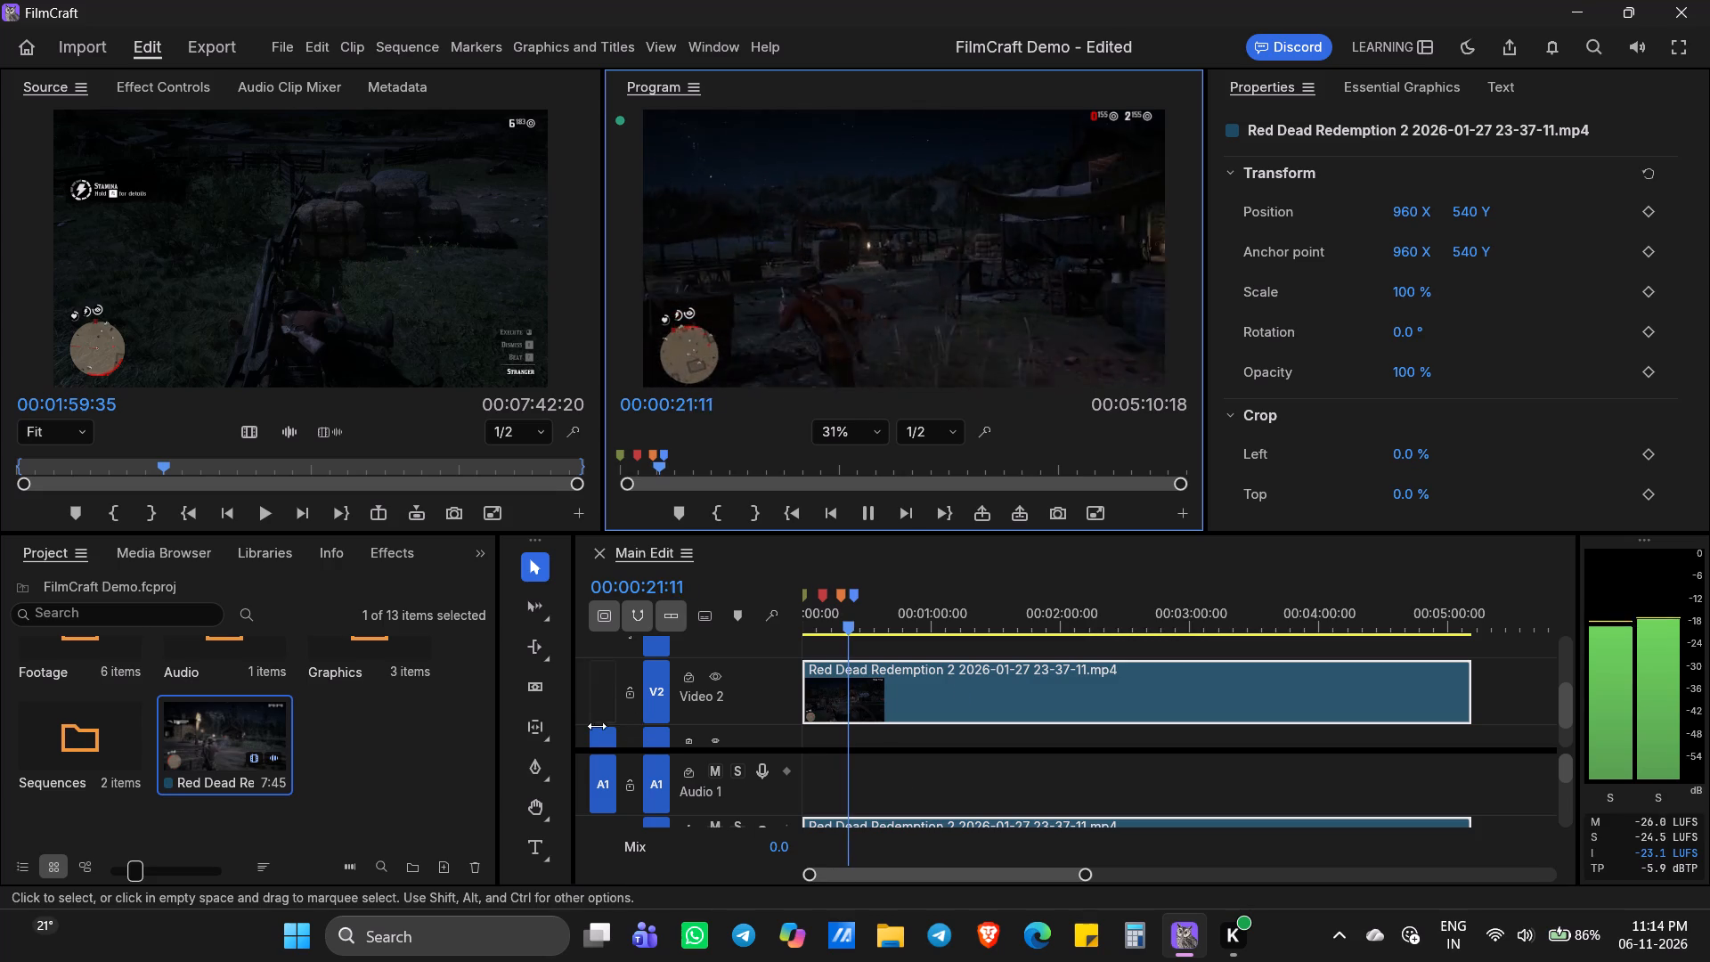
left_click(544, 690)
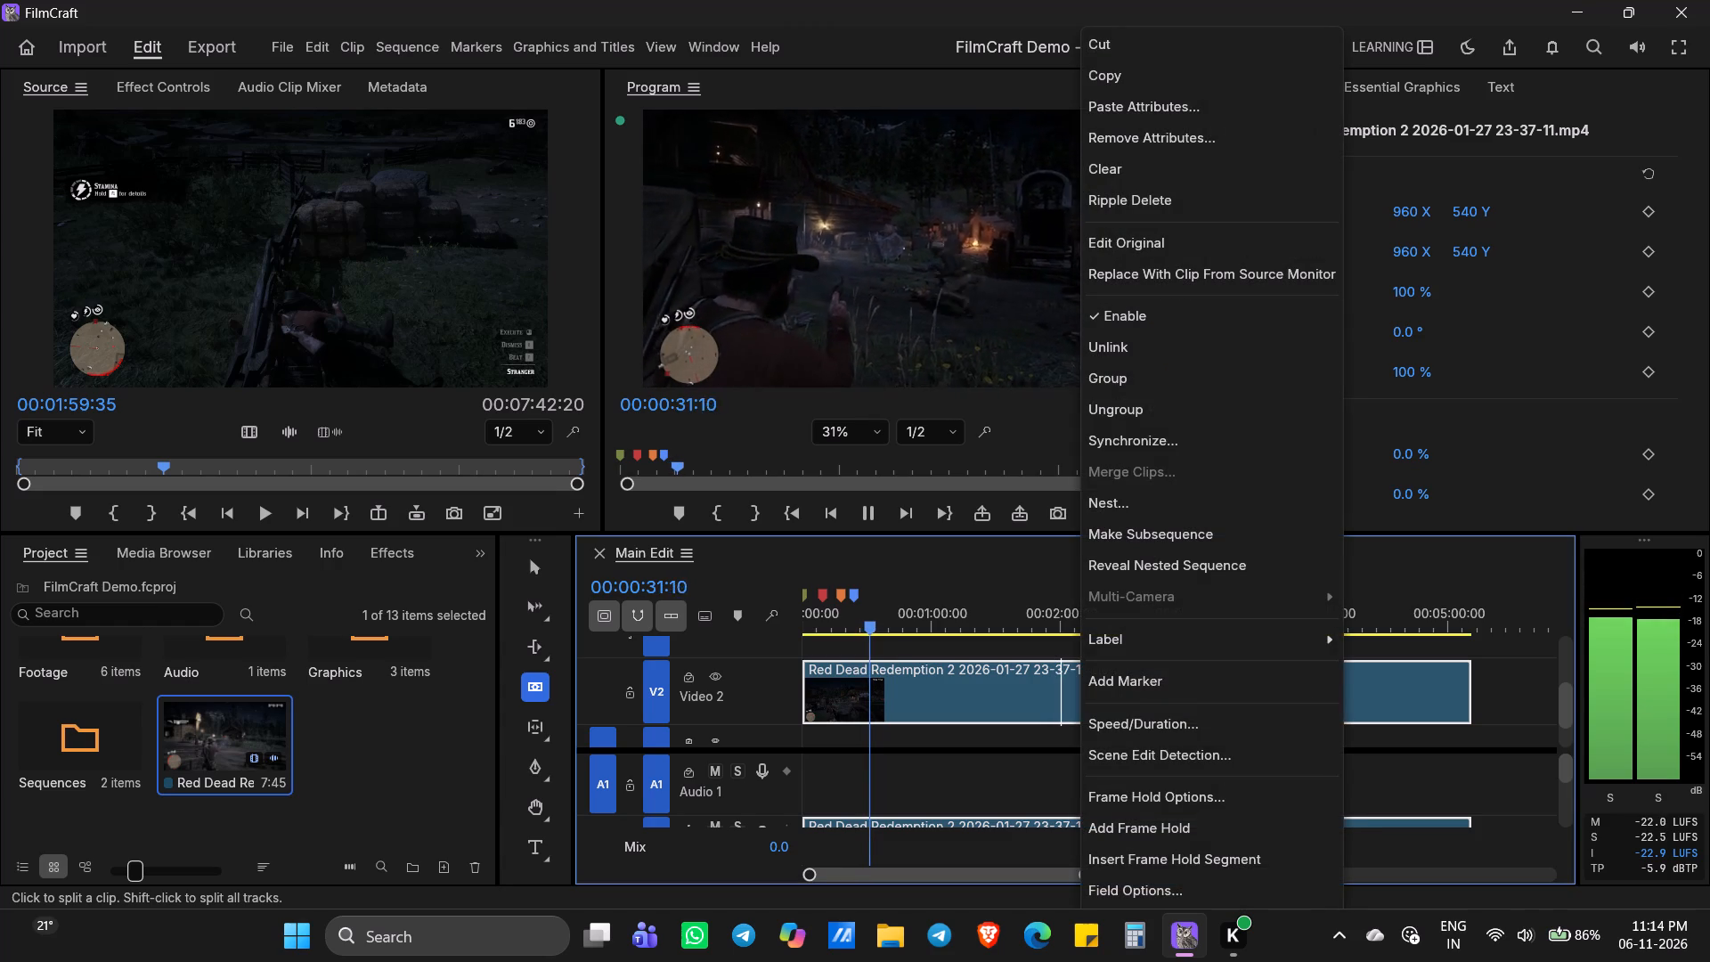
left_click(1065, 686)
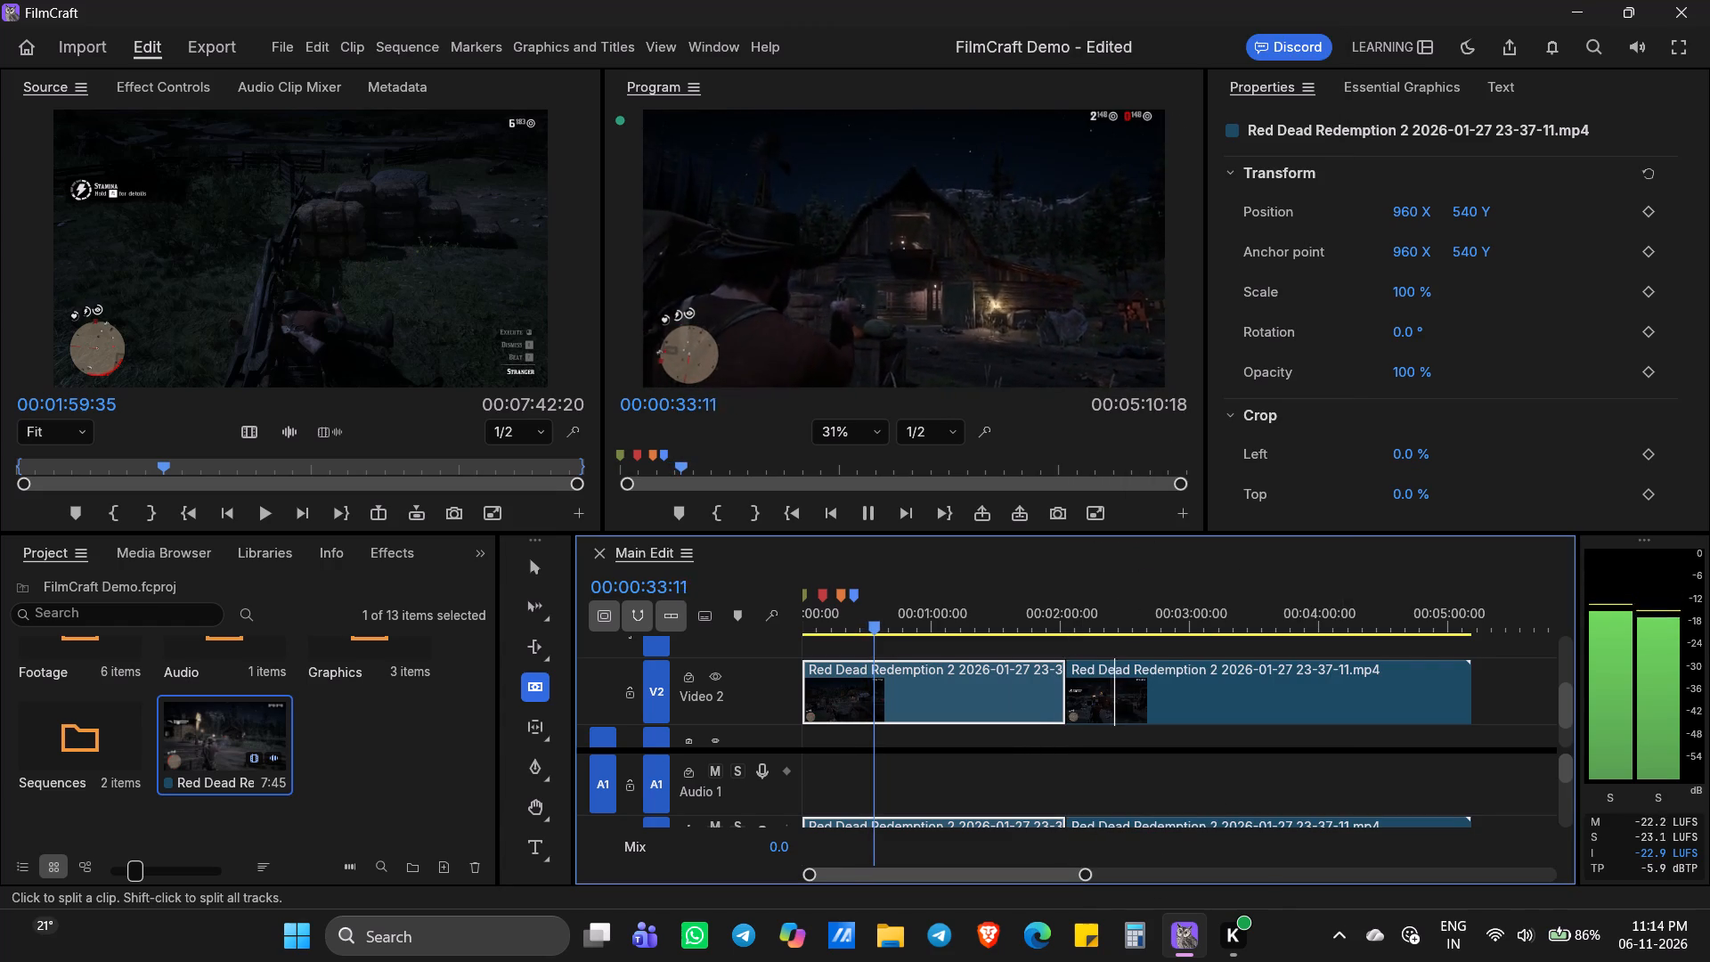
Cut the second part of the recording, after the split at about 00:02:02, out of the sequence.
left_click(552, 566)
left_click(1120, 687)
right_click(1120, 687)
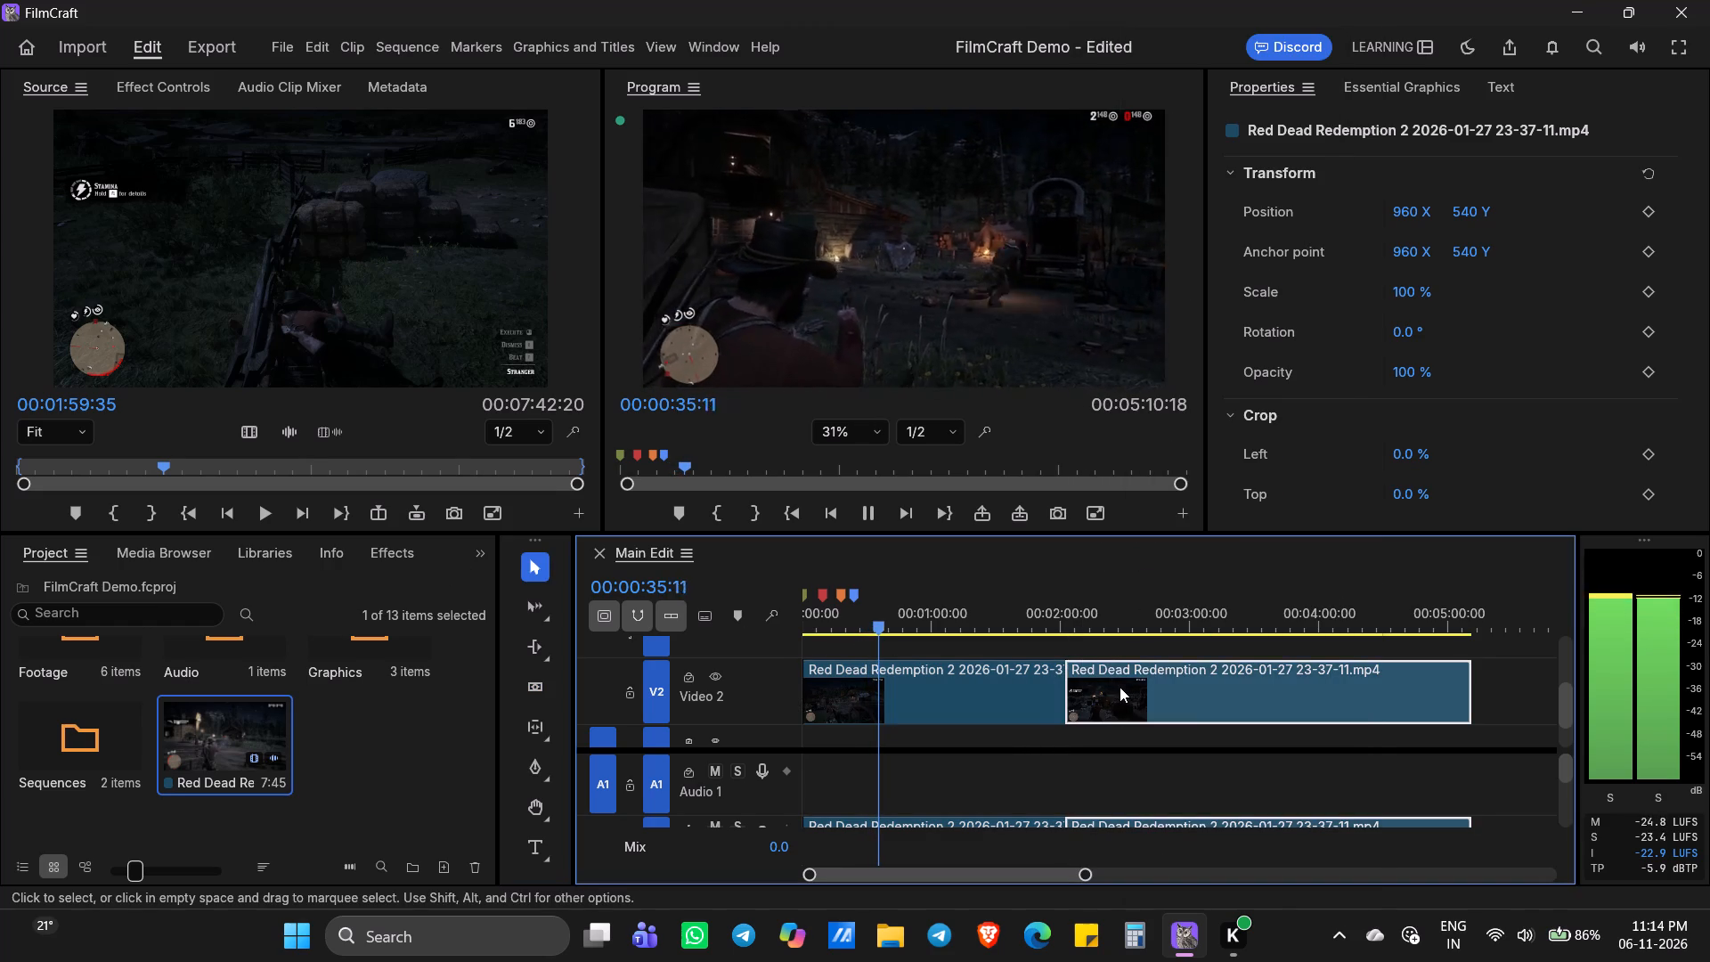
left_click(1109, 697)
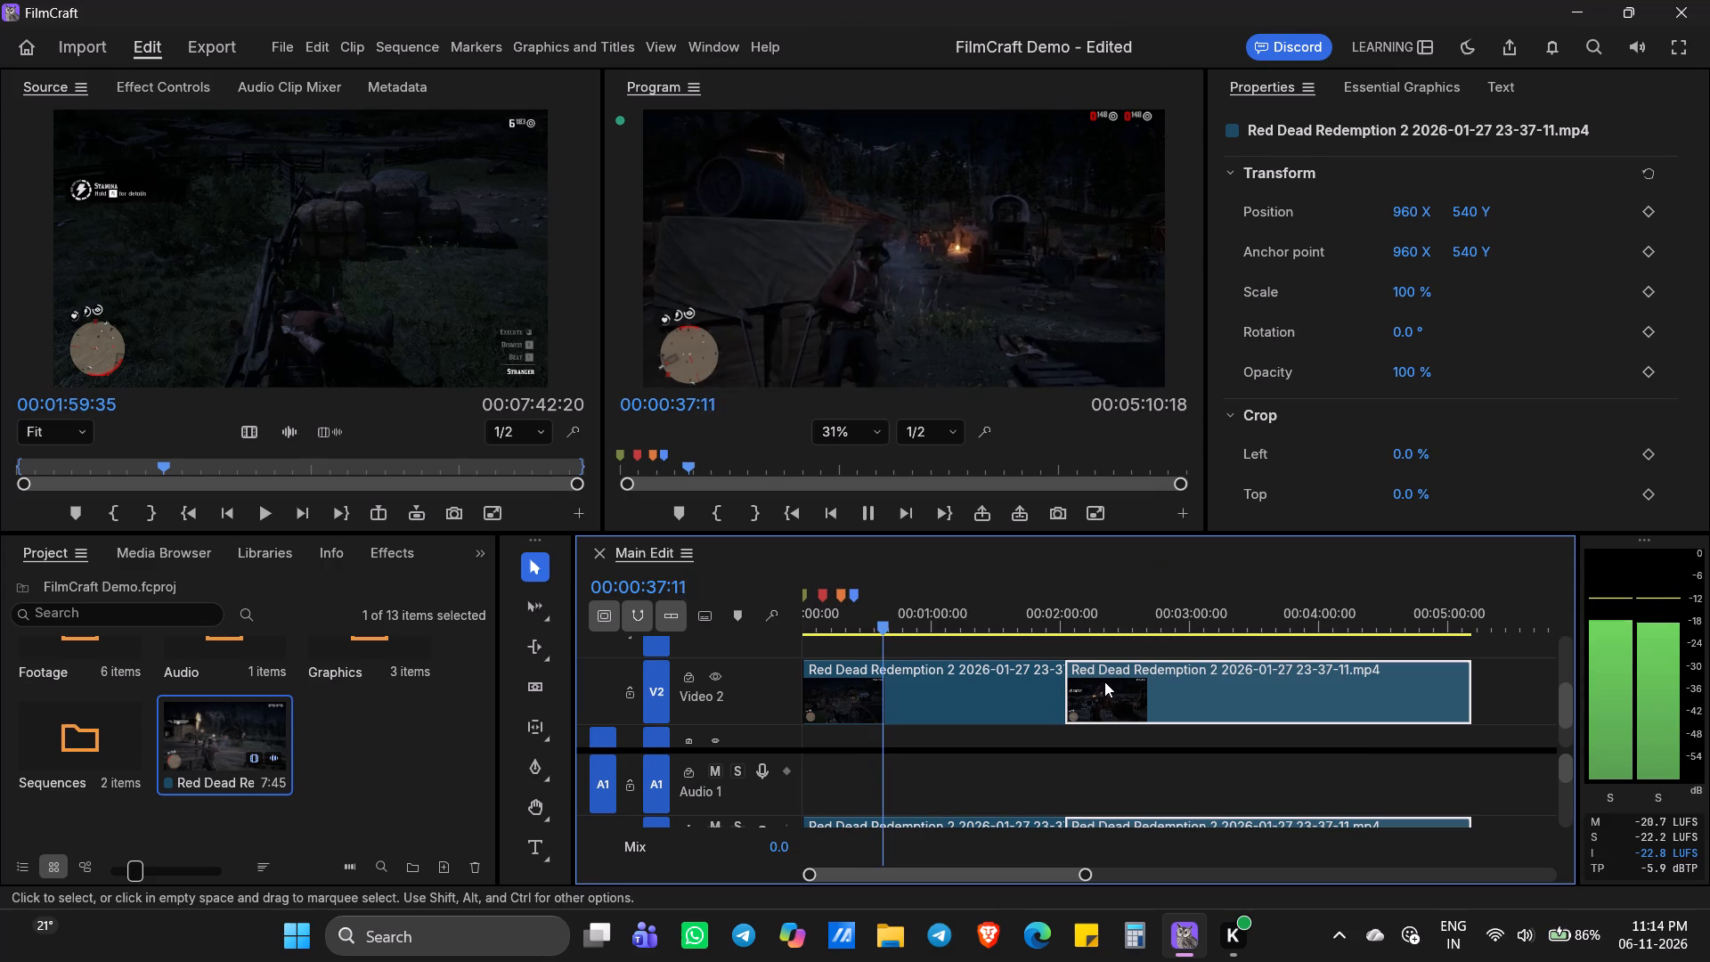
key("ctrl+x")
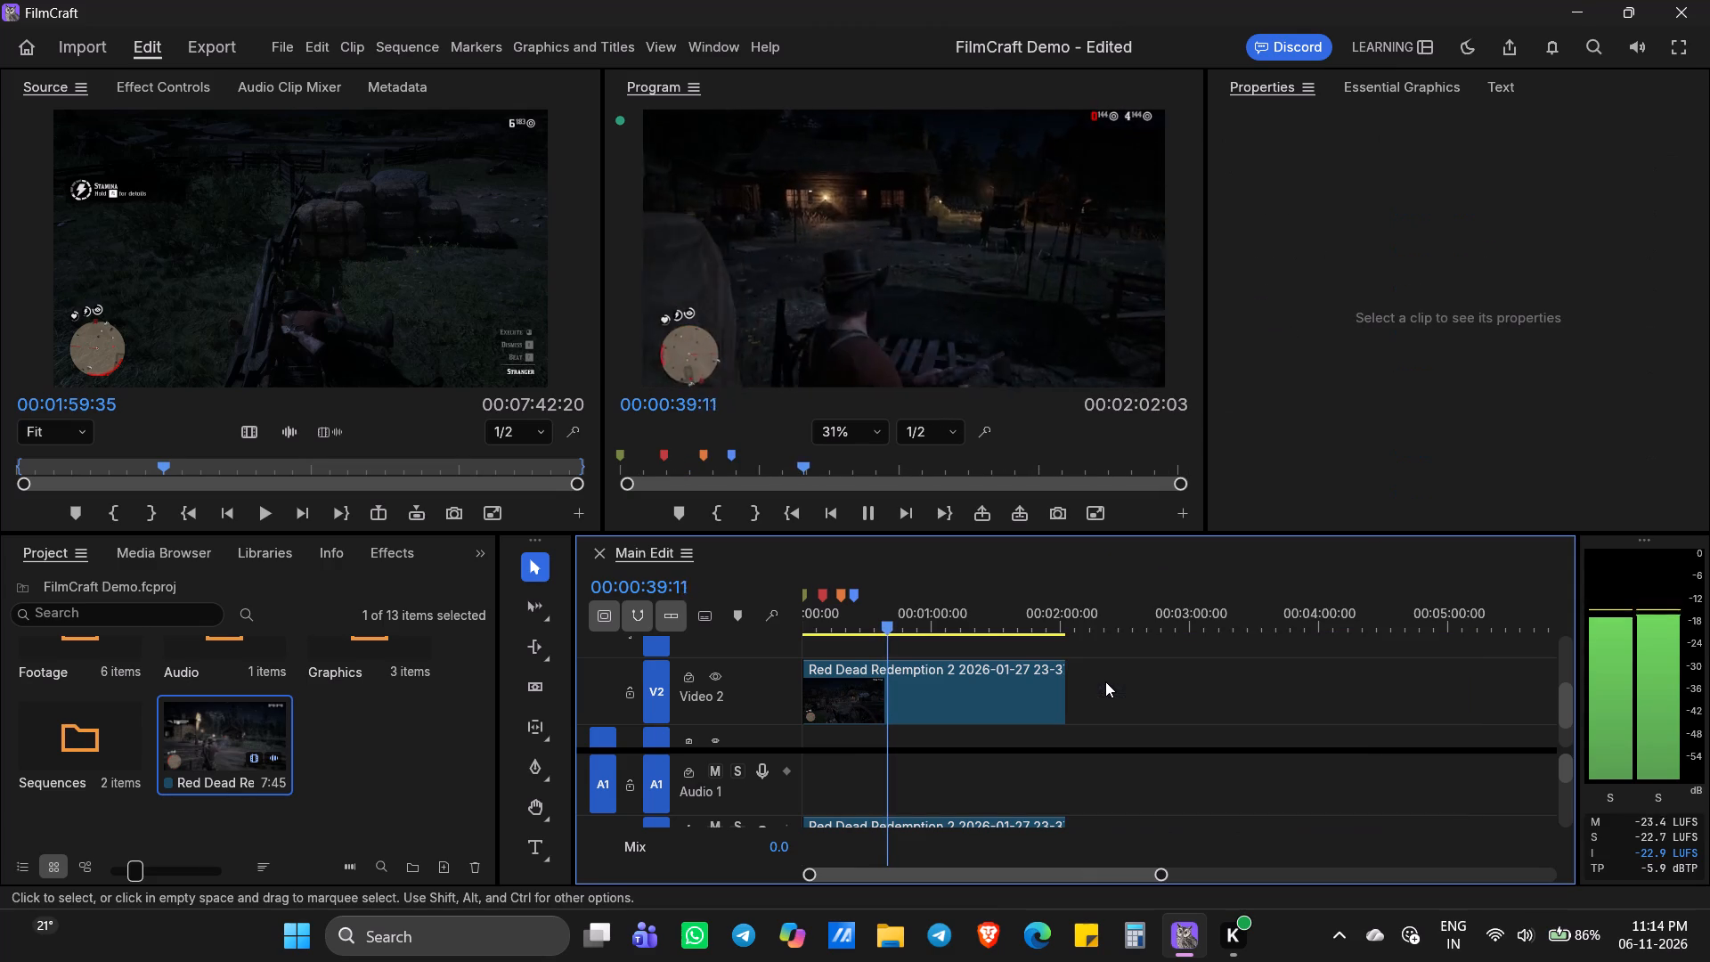
Select the remaining Video 2 clip and move the playhead to 00:01:55:12 to review its ending.
left_click(992, 677)
left_click(997, 677)
left_click_drag(896, 623, 1032, 632)
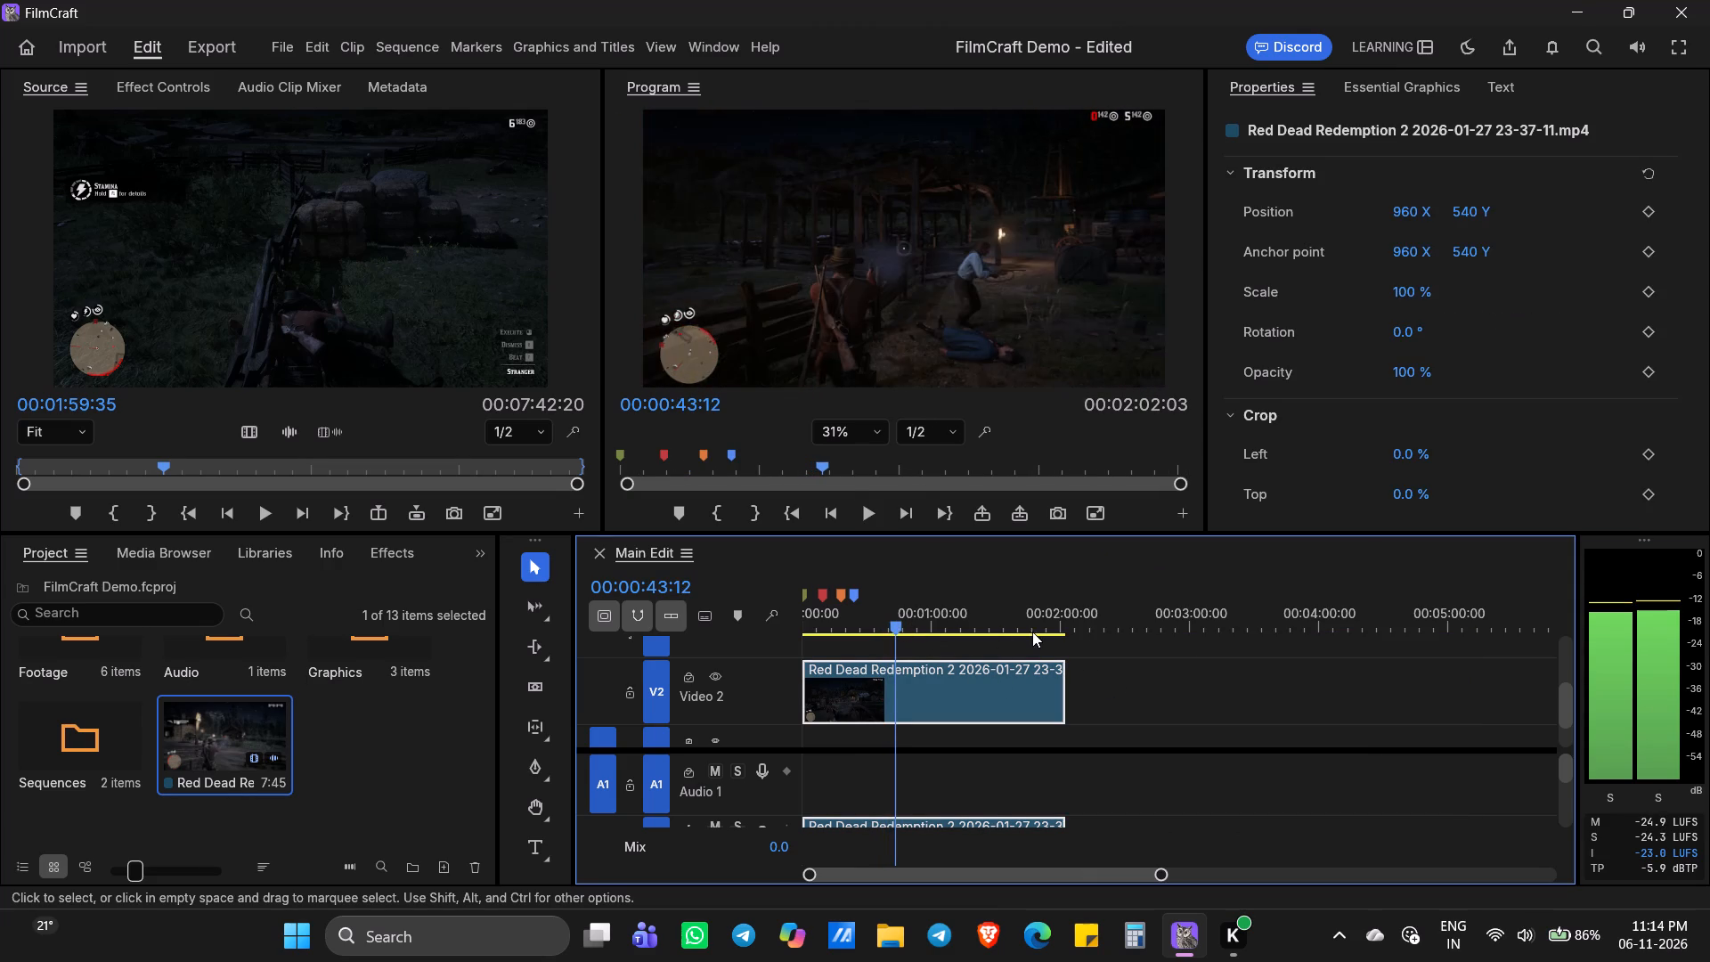
left_click_drag(1032, 632, 1041, 632)
triple_click(1049, 629)
left_click(1051, 629)
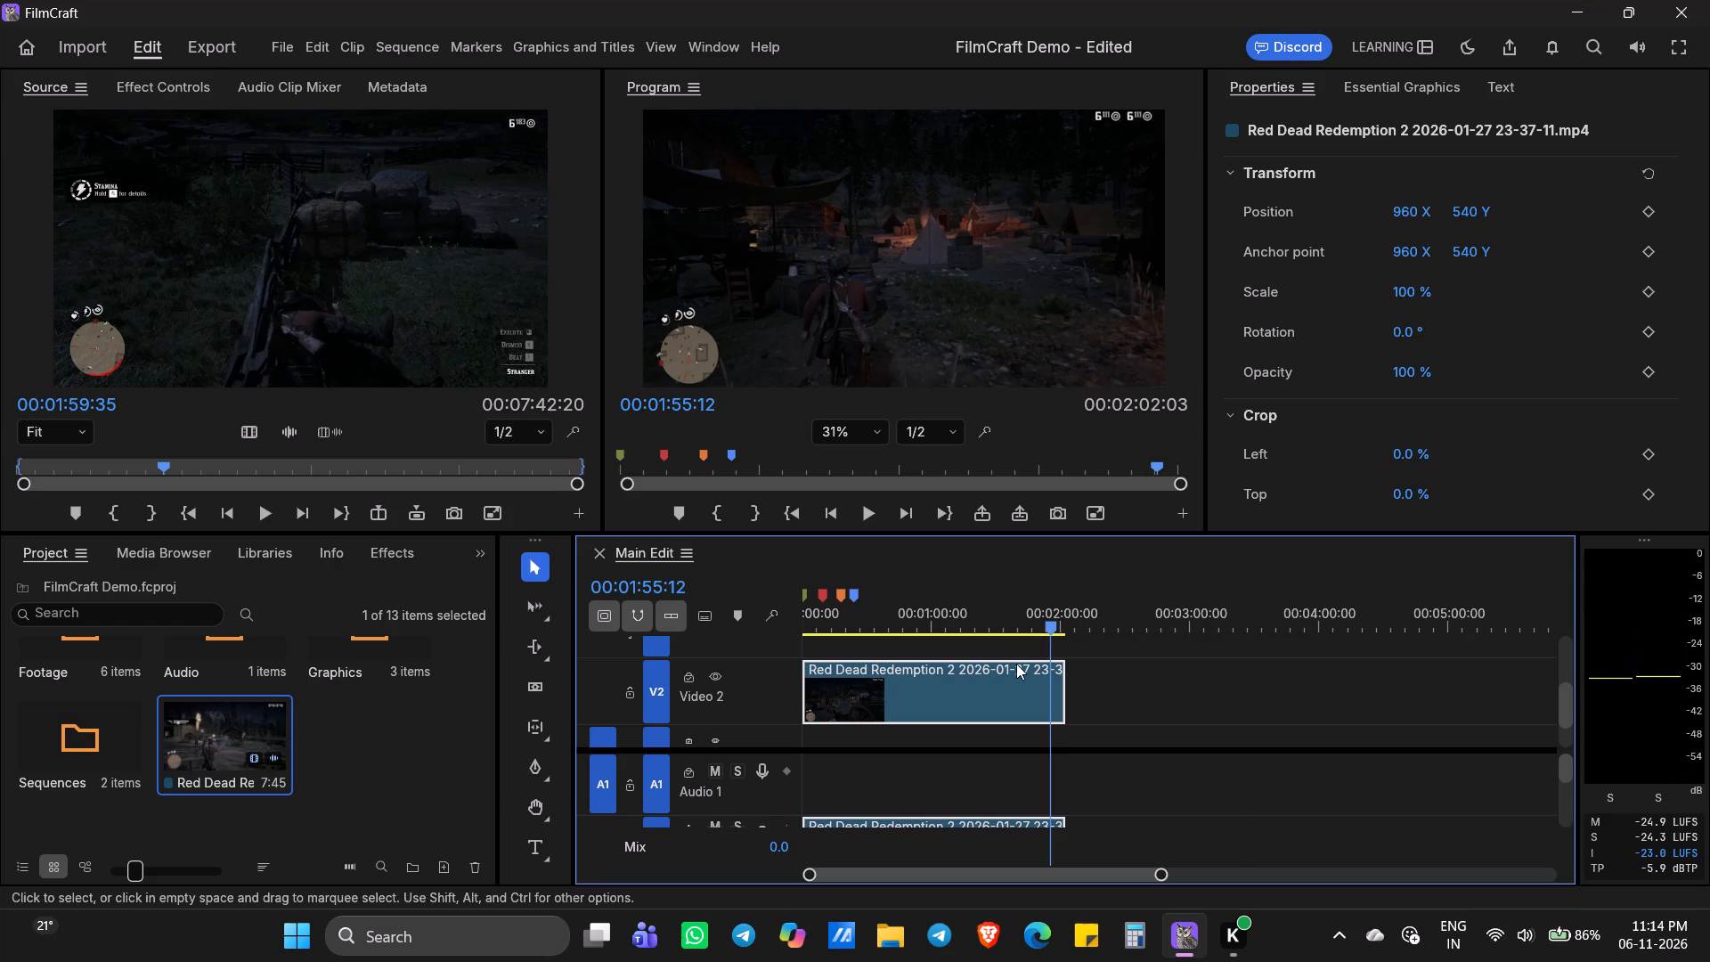
Undo the cut to restore the recording's second part after the split at about 00:02:02.
left_click(989, 642)
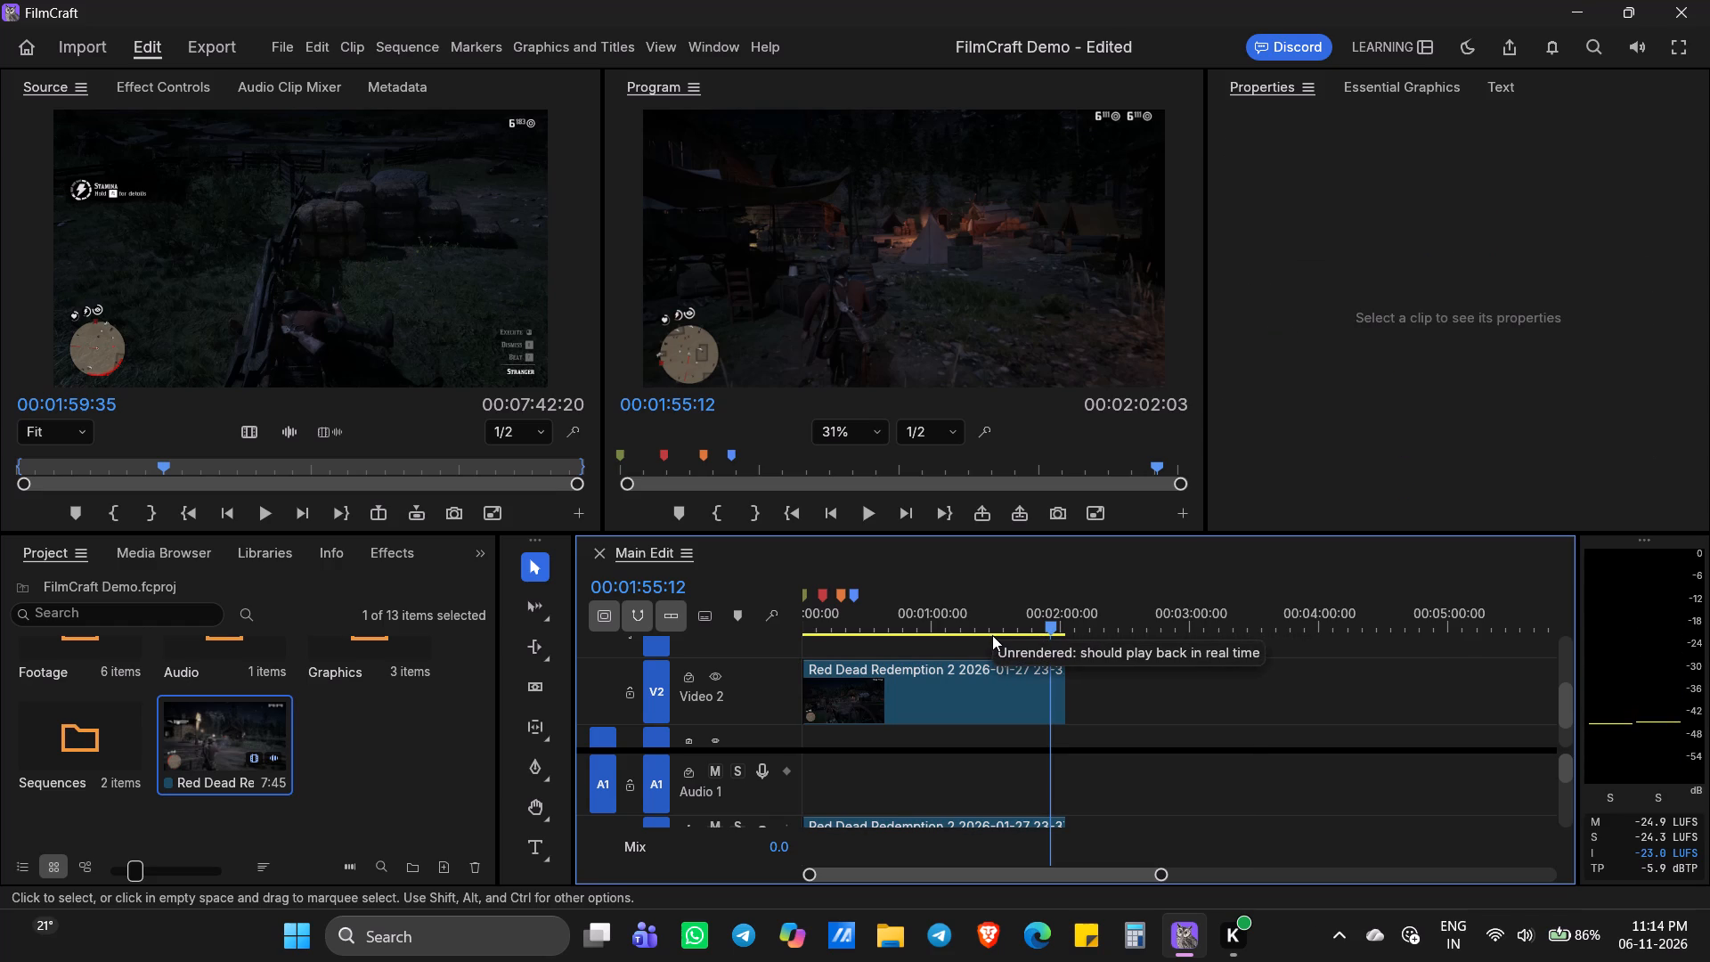
key("ctrl+z")
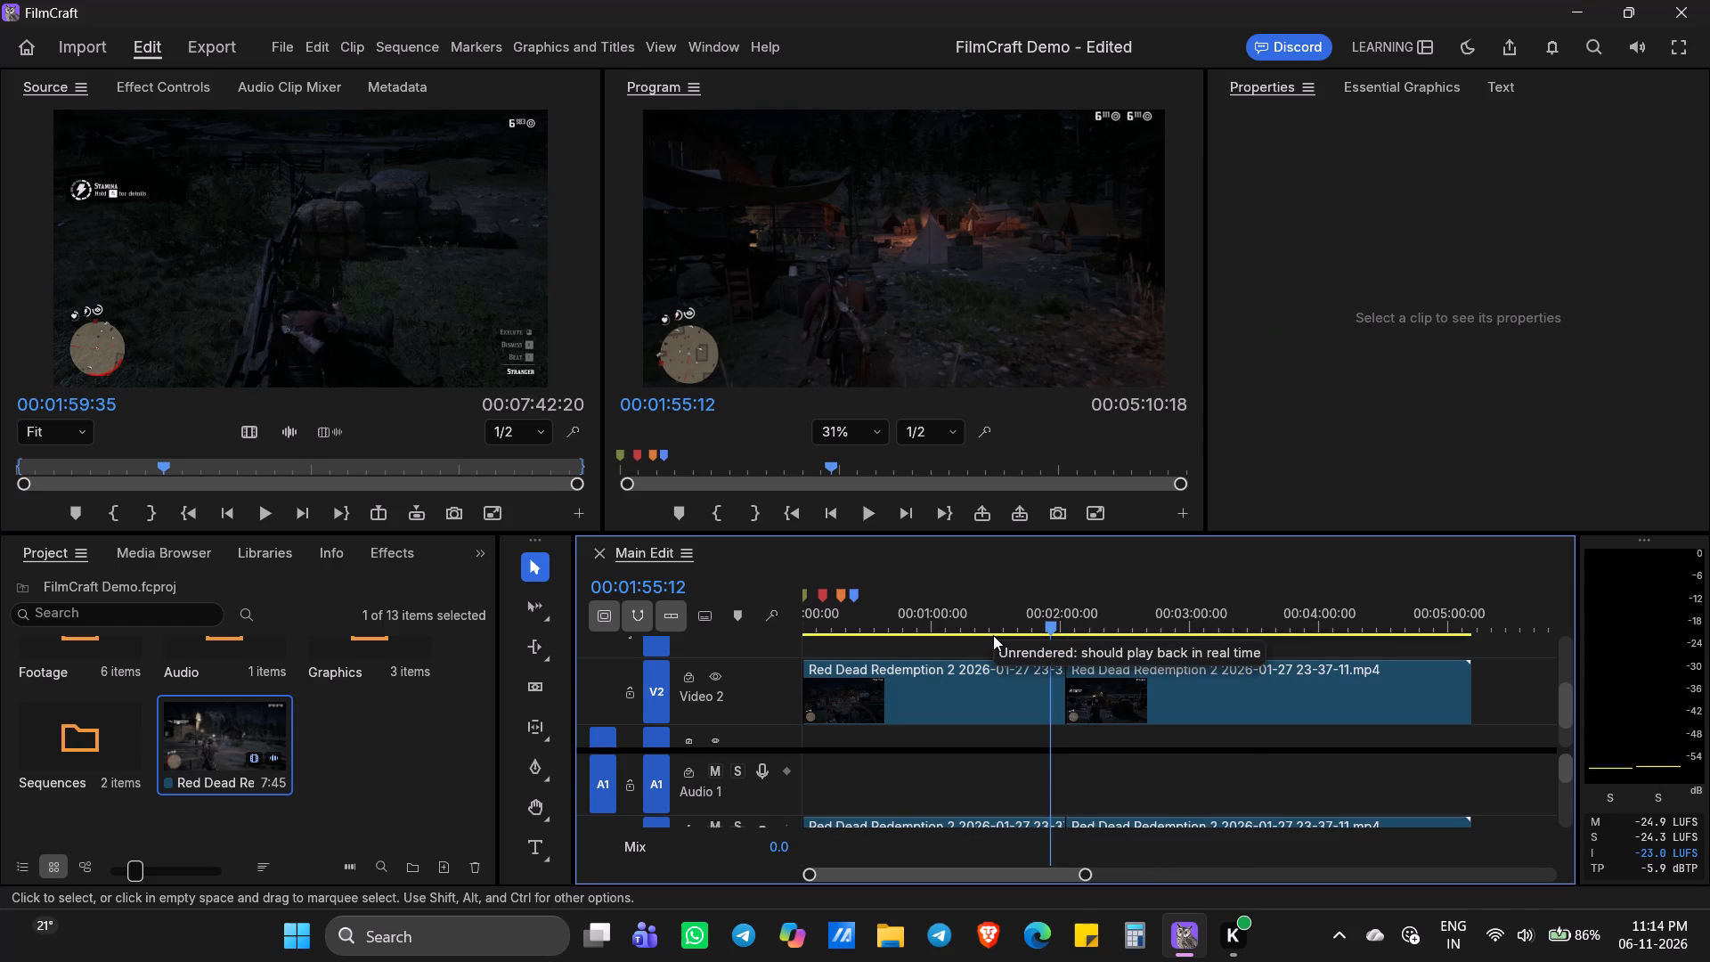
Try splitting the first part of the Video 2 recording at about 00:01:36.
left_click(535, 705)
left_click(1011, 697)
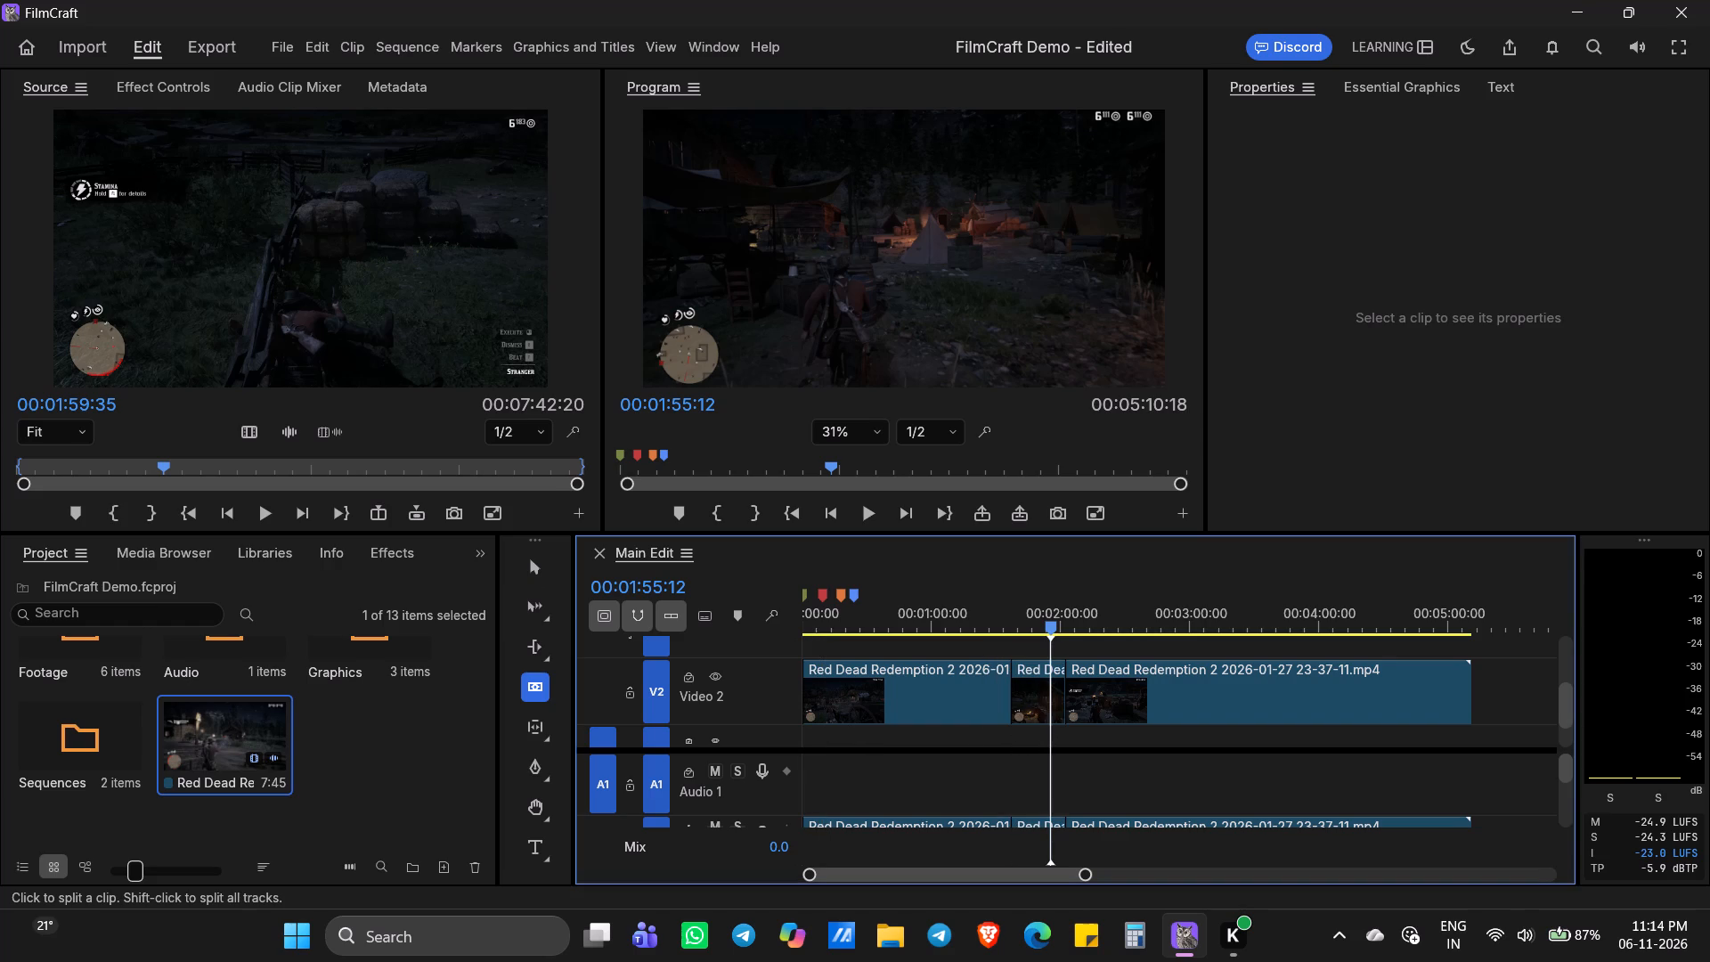
Undo the splits at about 00:01:36 and 00:02:02 to rejoin the Video 2 recording into one clip.
key("ctrl+z")
key("ctrl+z")
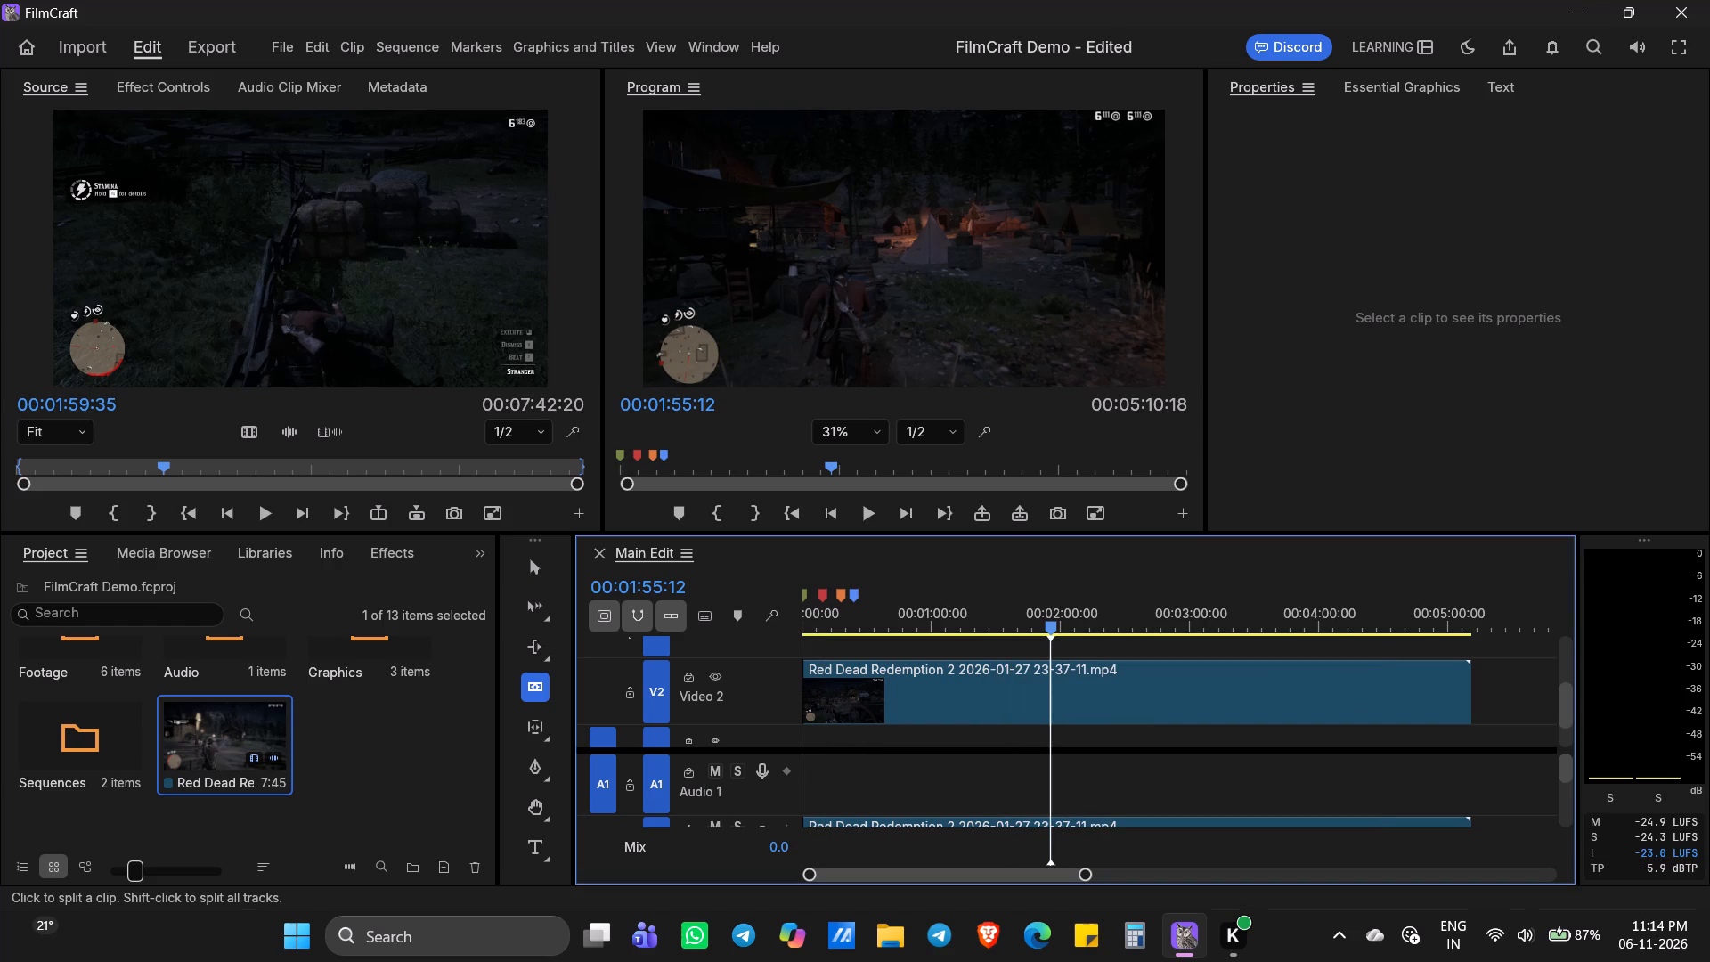
Split the Video 2 recording at about 00:01:22.
right_click_drag(1039, 726, 1025, 730)
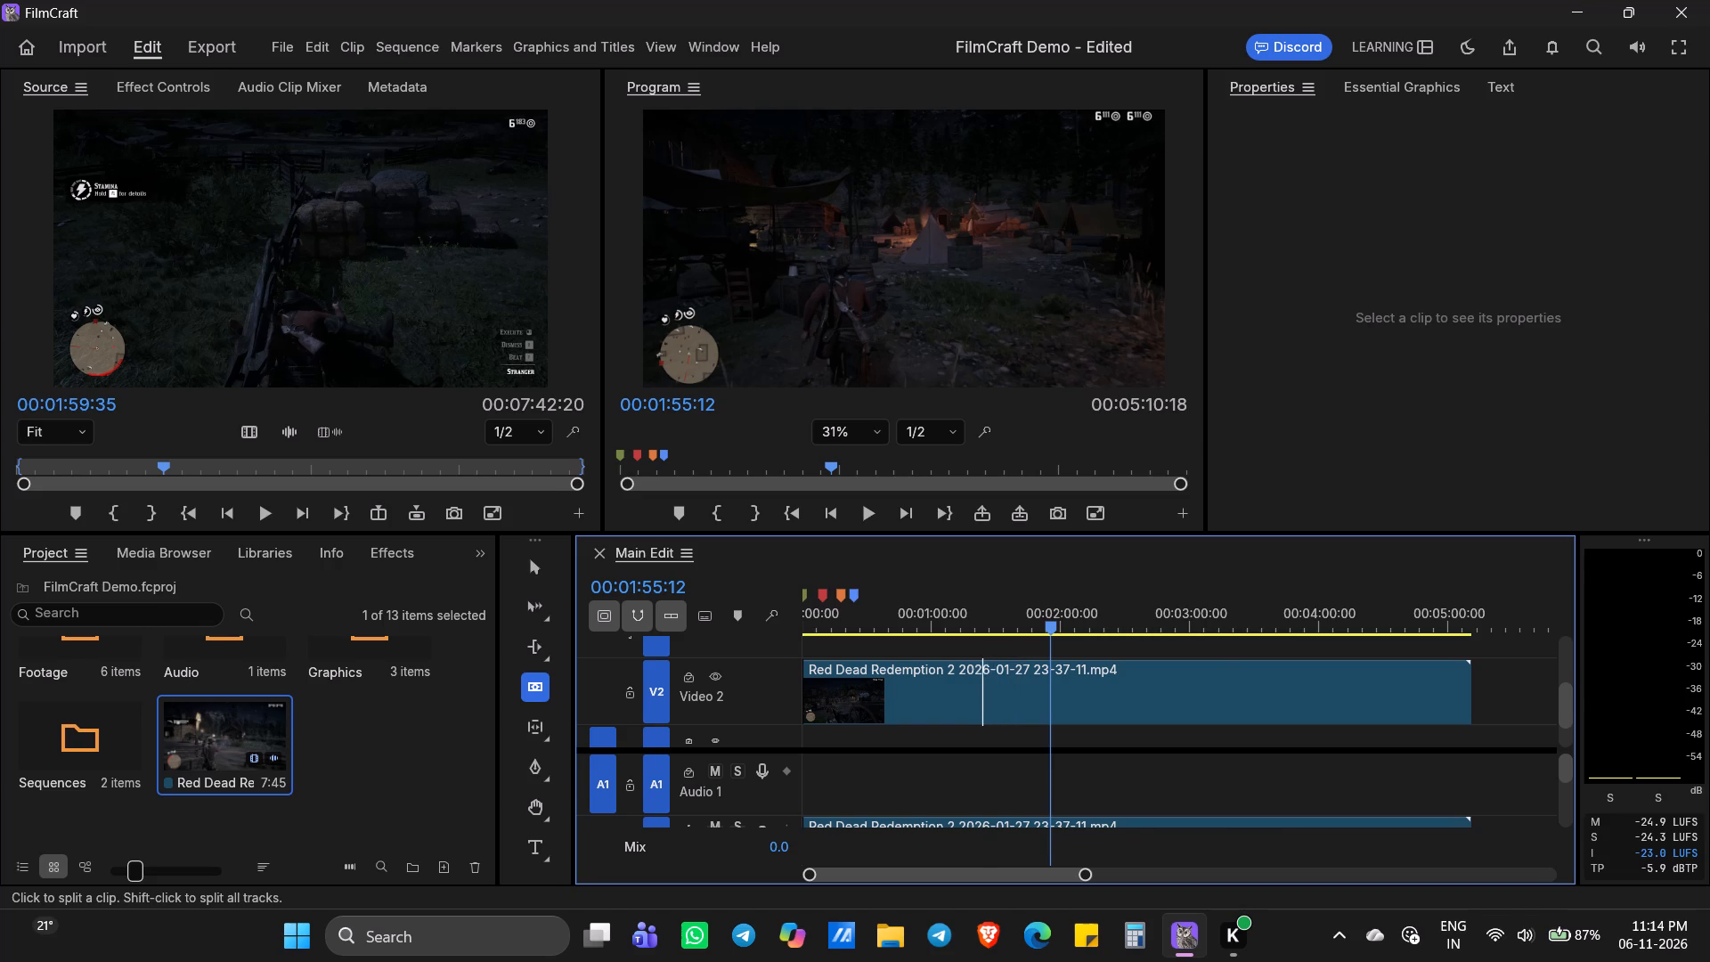
left_click(979, 684)
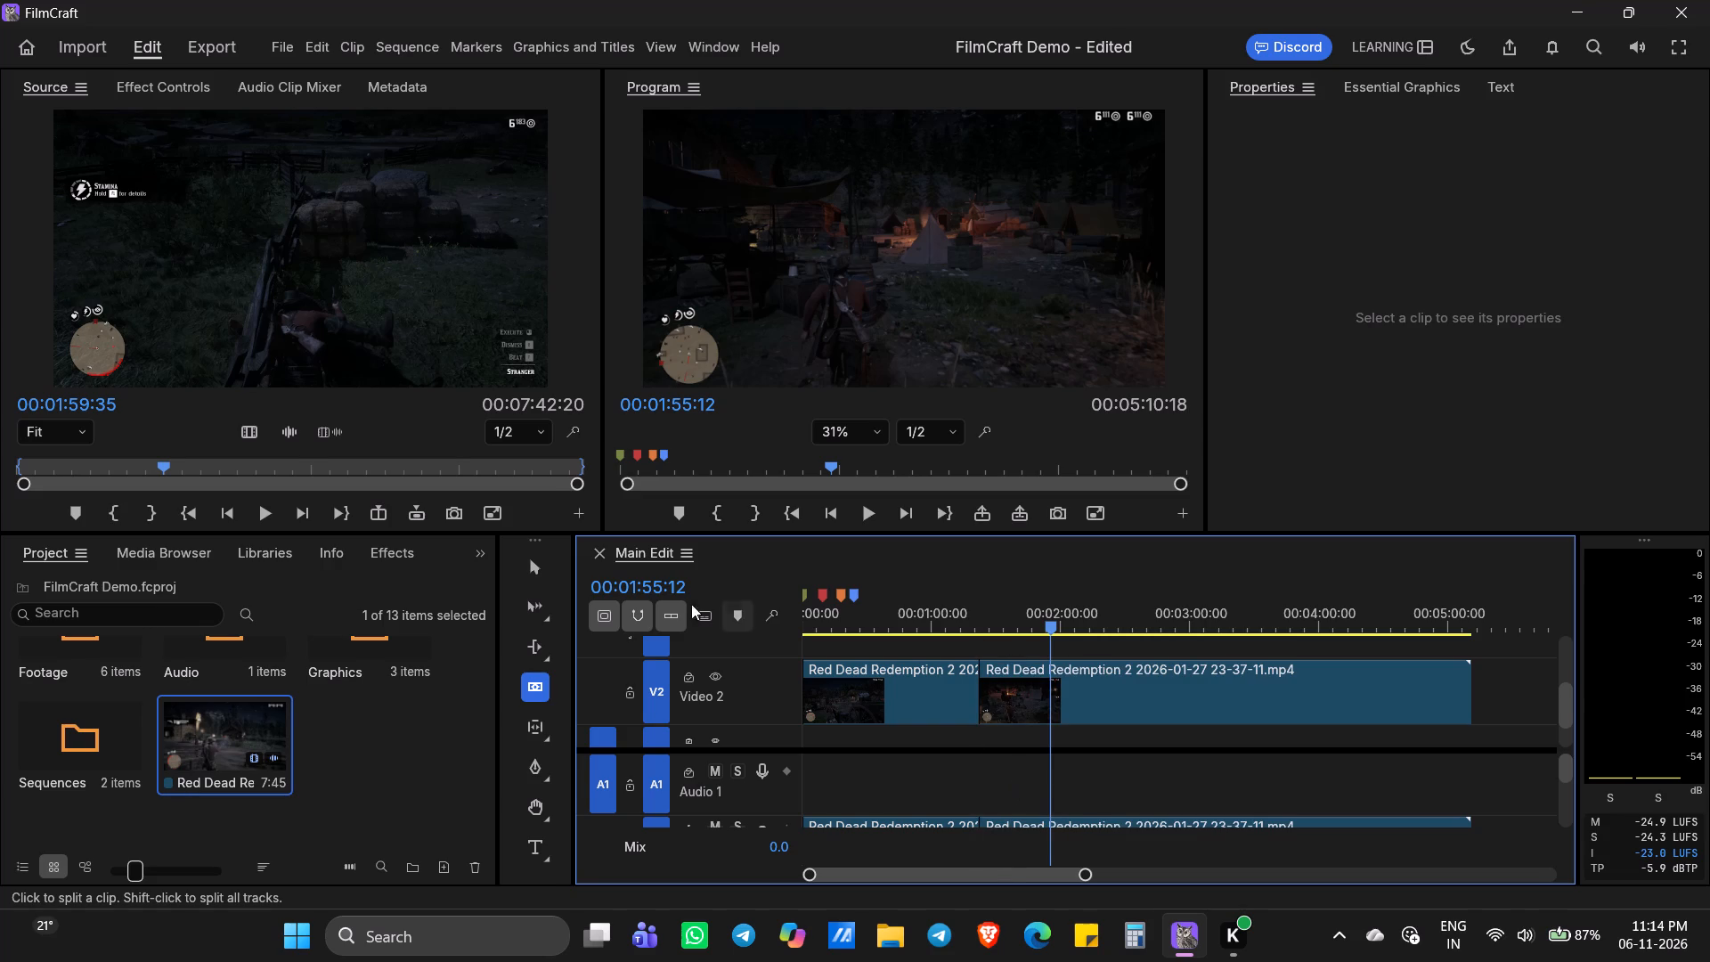
Cut the second part of the recording, after the split at about 00:01:22, out of the sequence.
left_click(523, 572)
right_click(1225, 692)
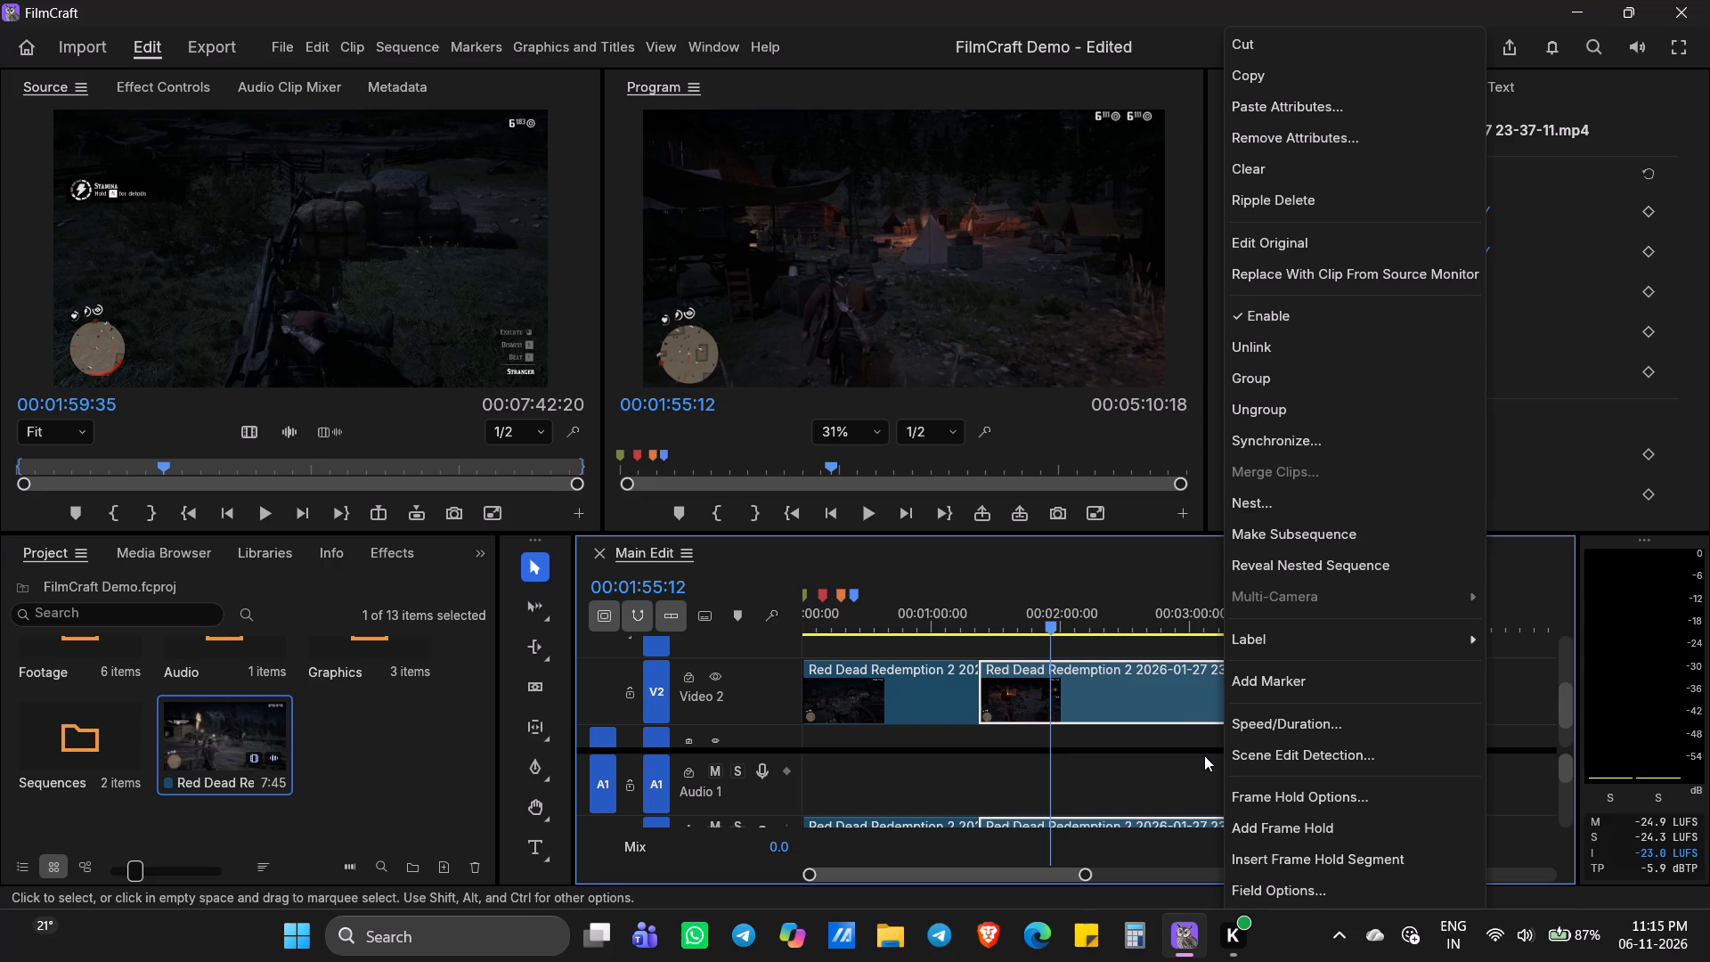
key("ctrl+x")
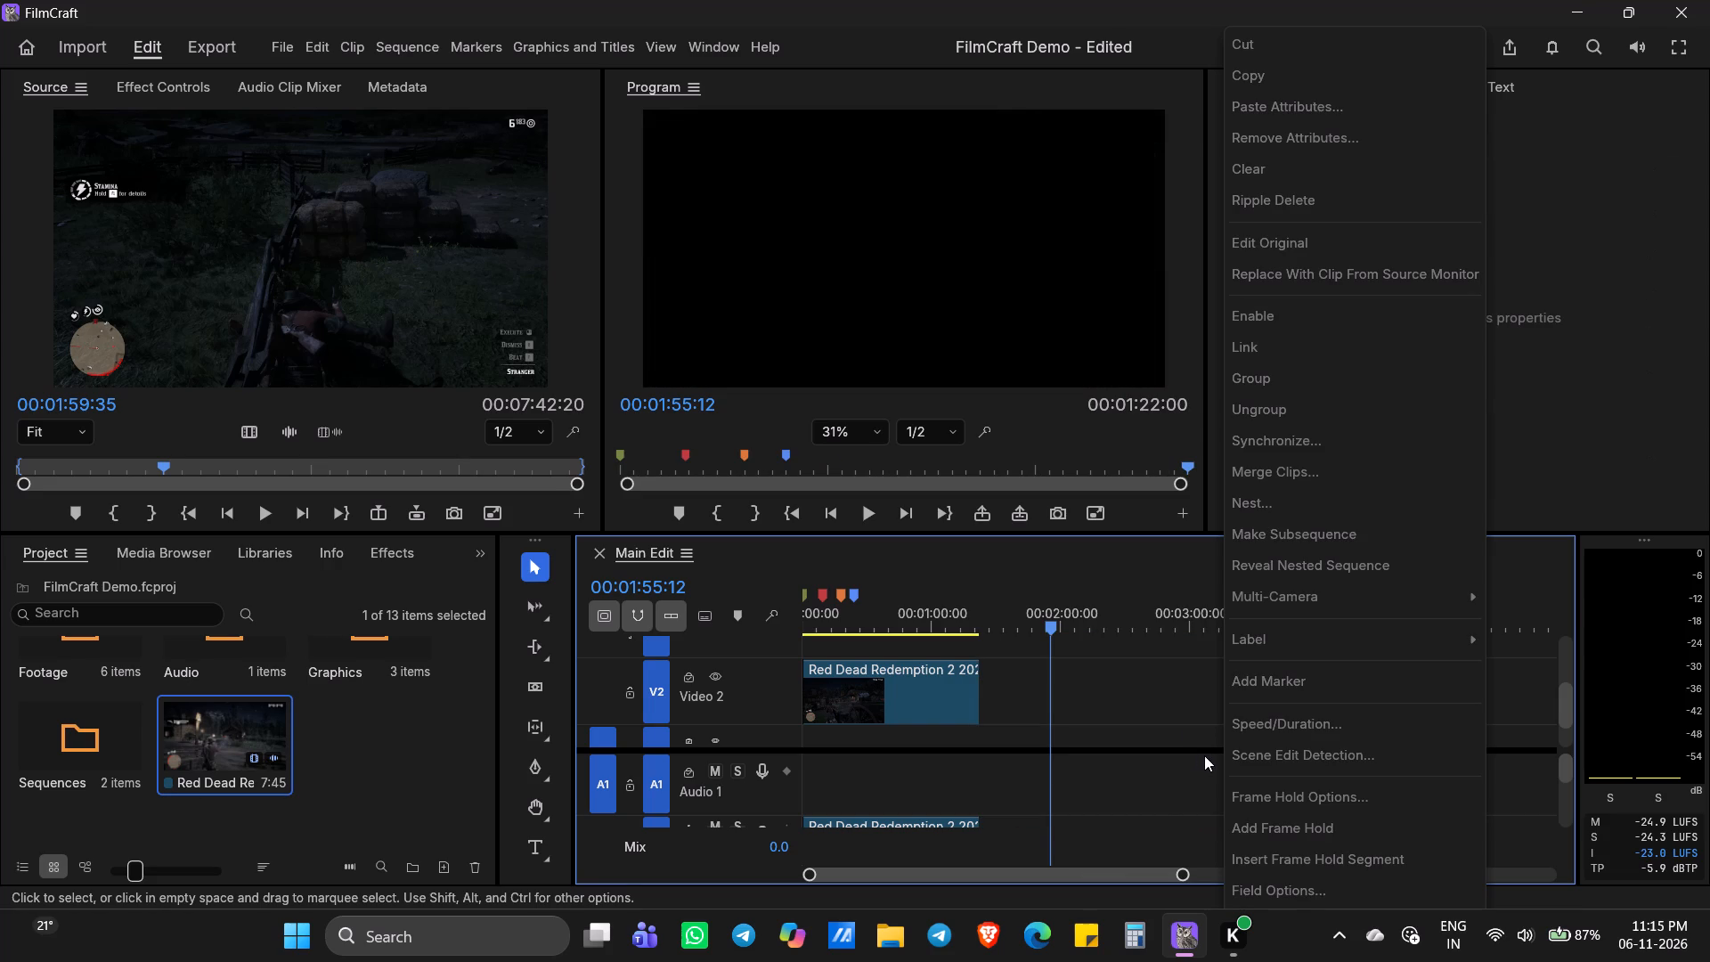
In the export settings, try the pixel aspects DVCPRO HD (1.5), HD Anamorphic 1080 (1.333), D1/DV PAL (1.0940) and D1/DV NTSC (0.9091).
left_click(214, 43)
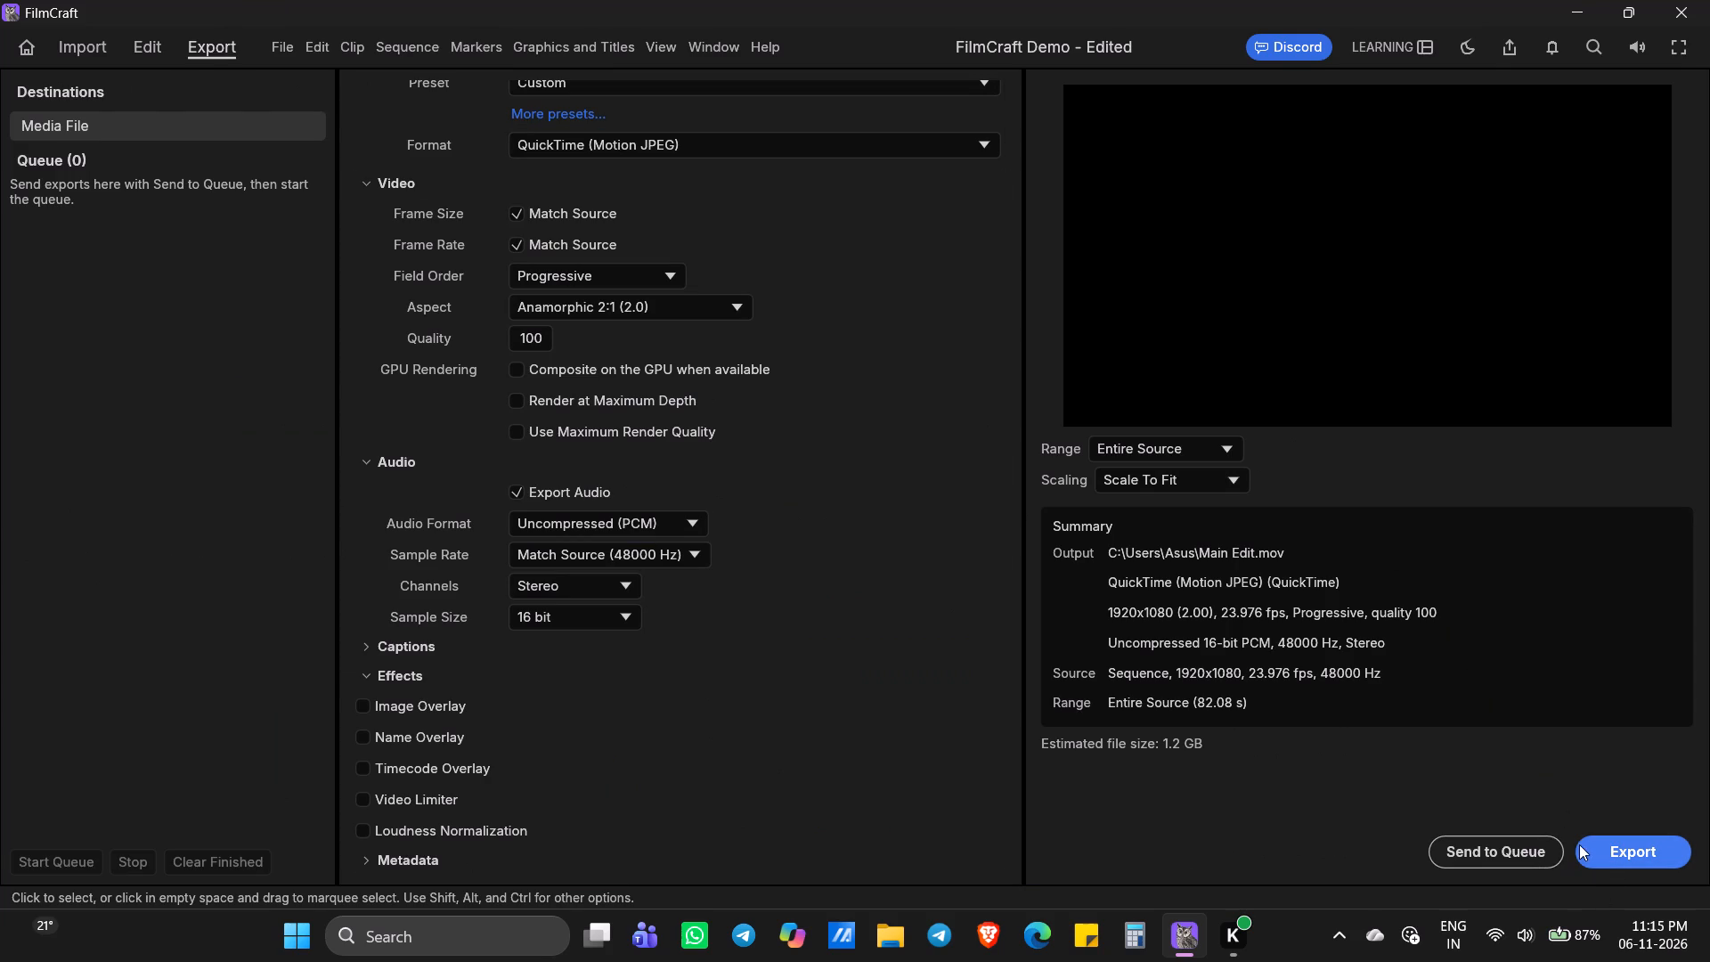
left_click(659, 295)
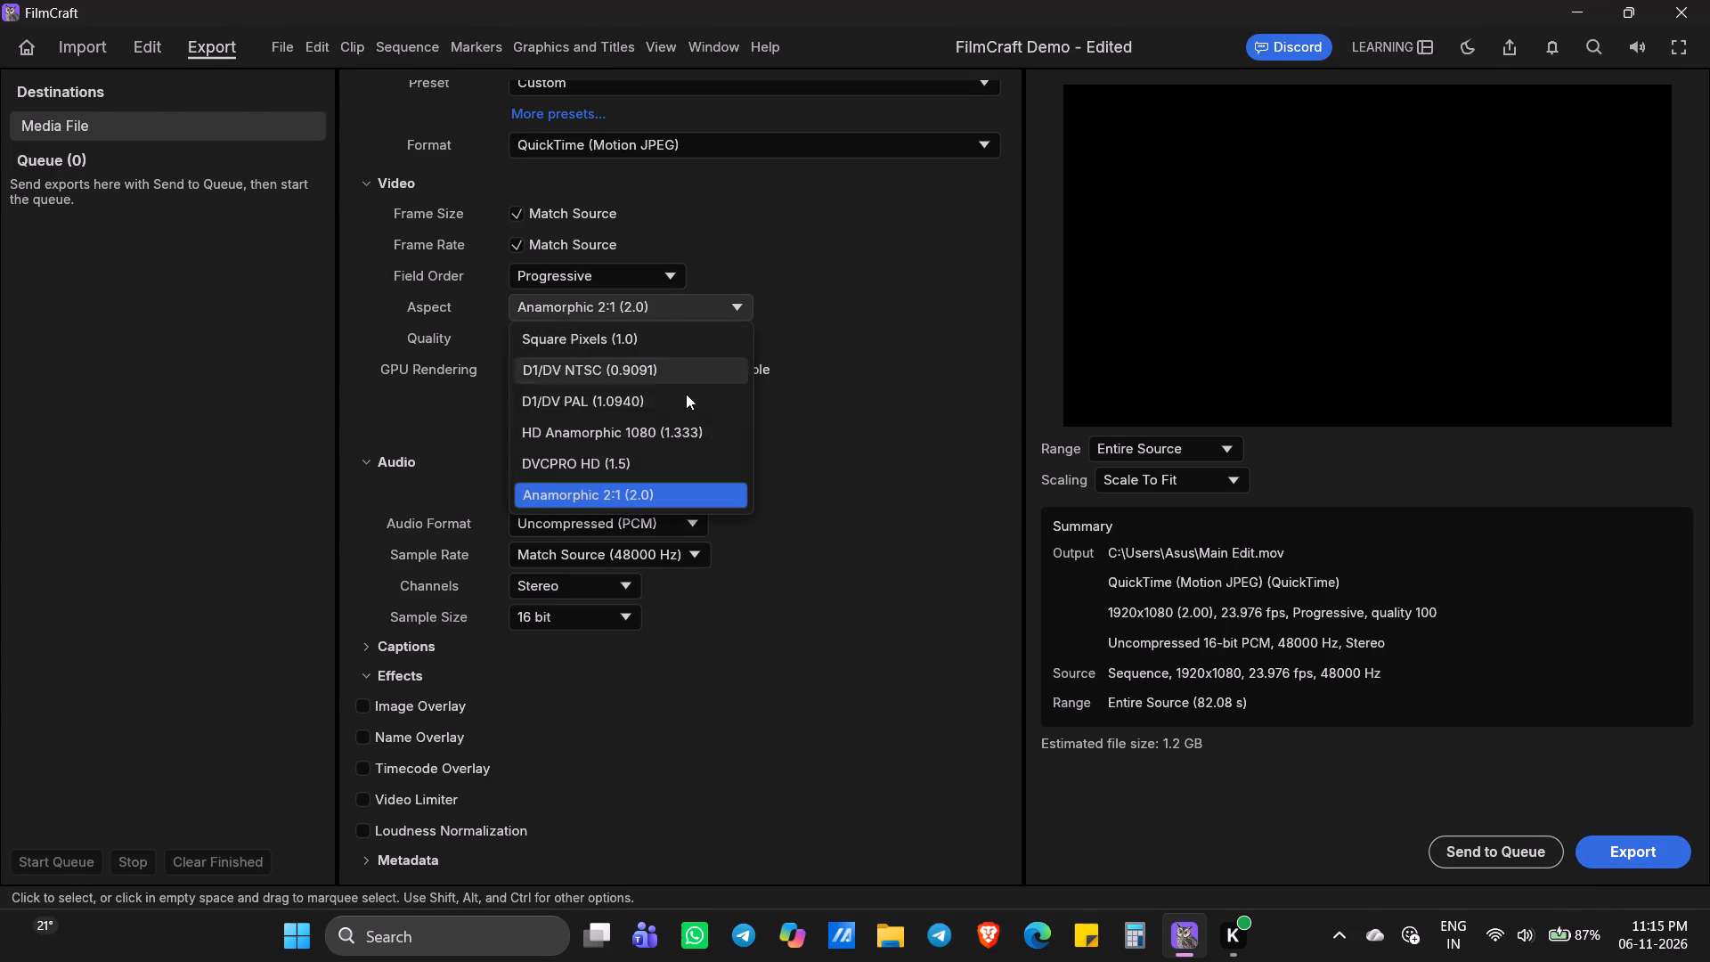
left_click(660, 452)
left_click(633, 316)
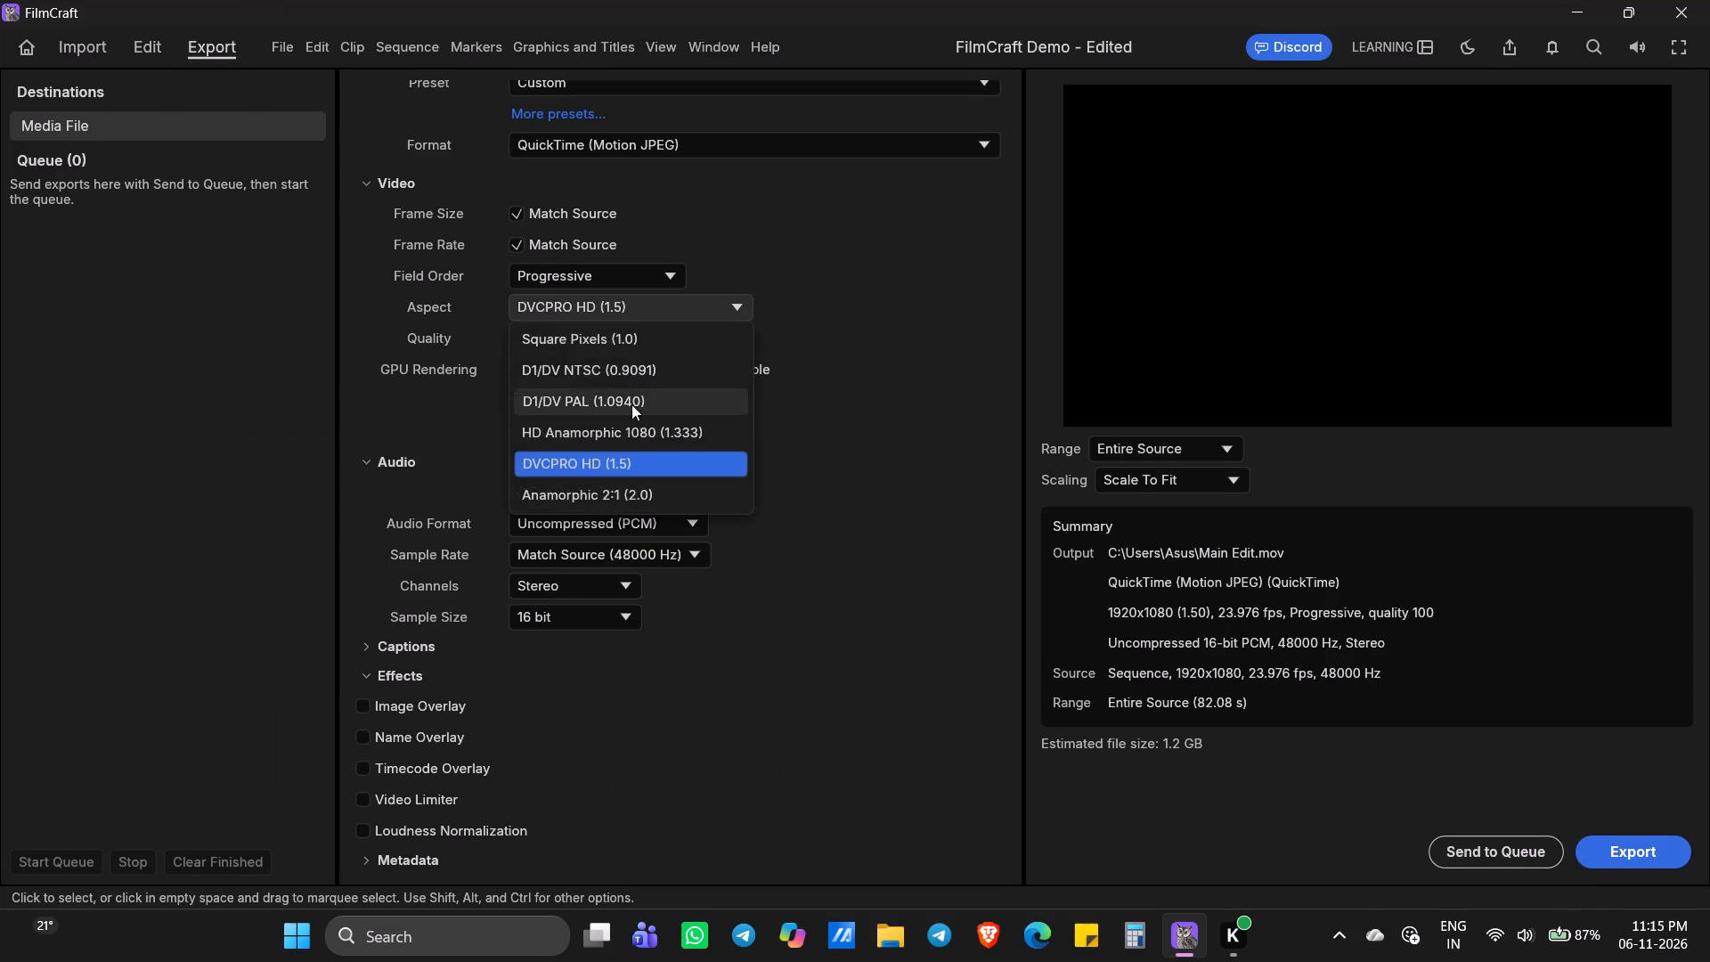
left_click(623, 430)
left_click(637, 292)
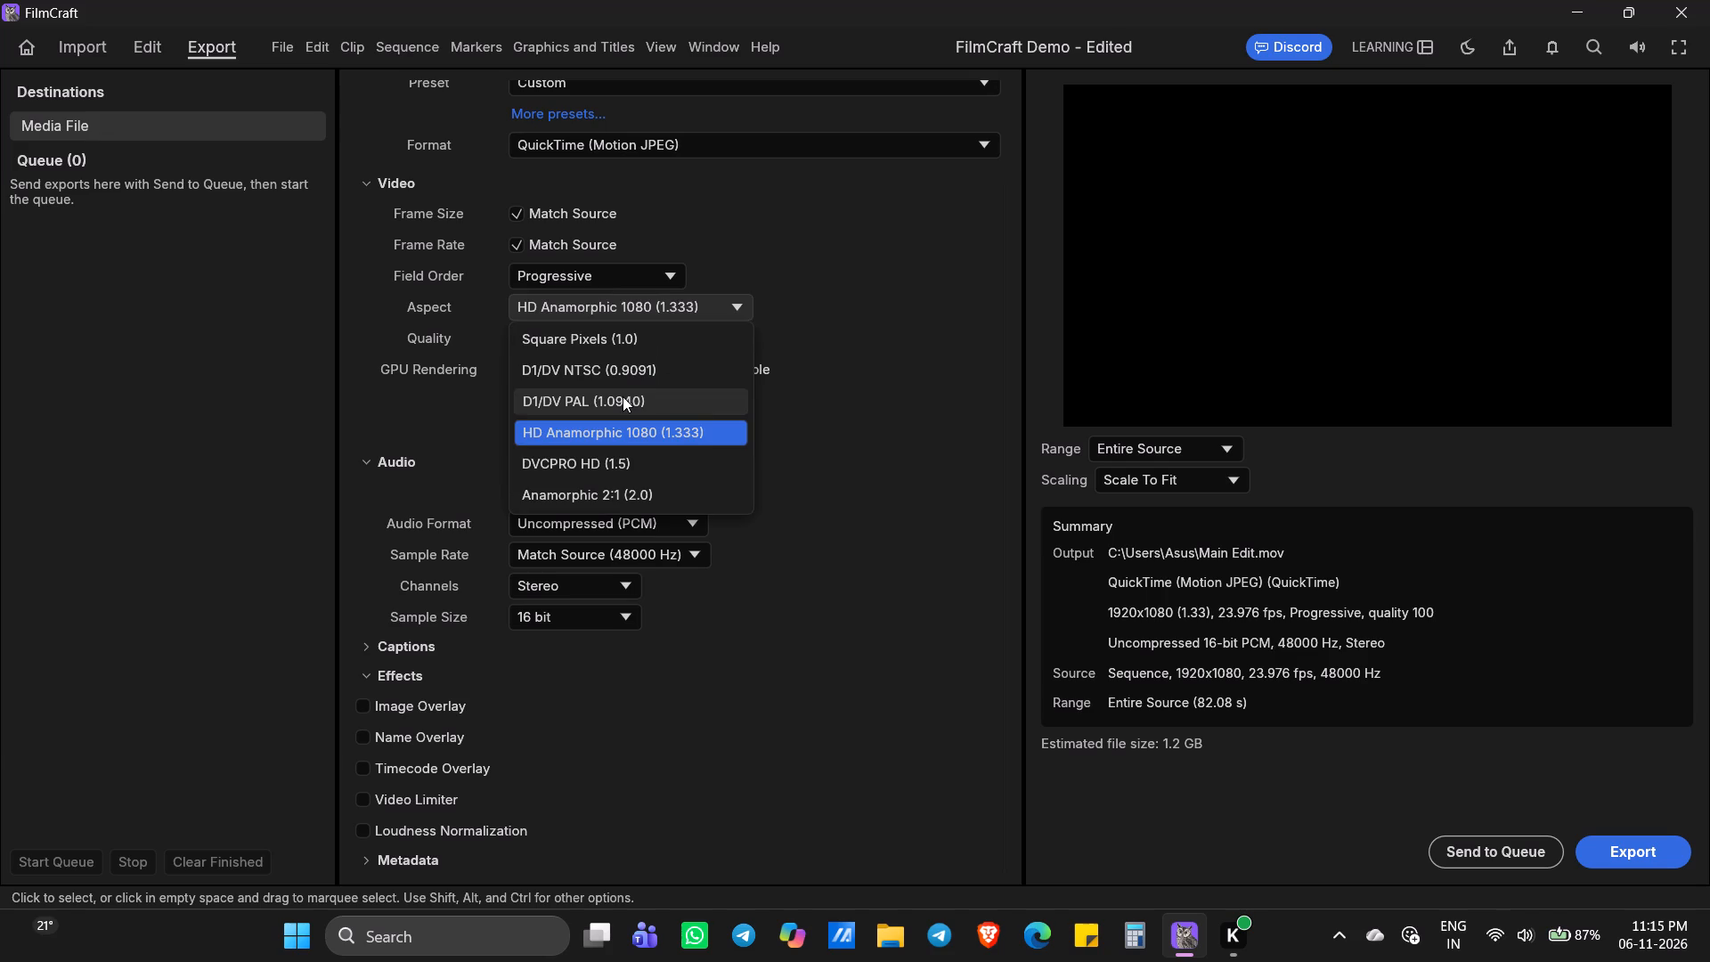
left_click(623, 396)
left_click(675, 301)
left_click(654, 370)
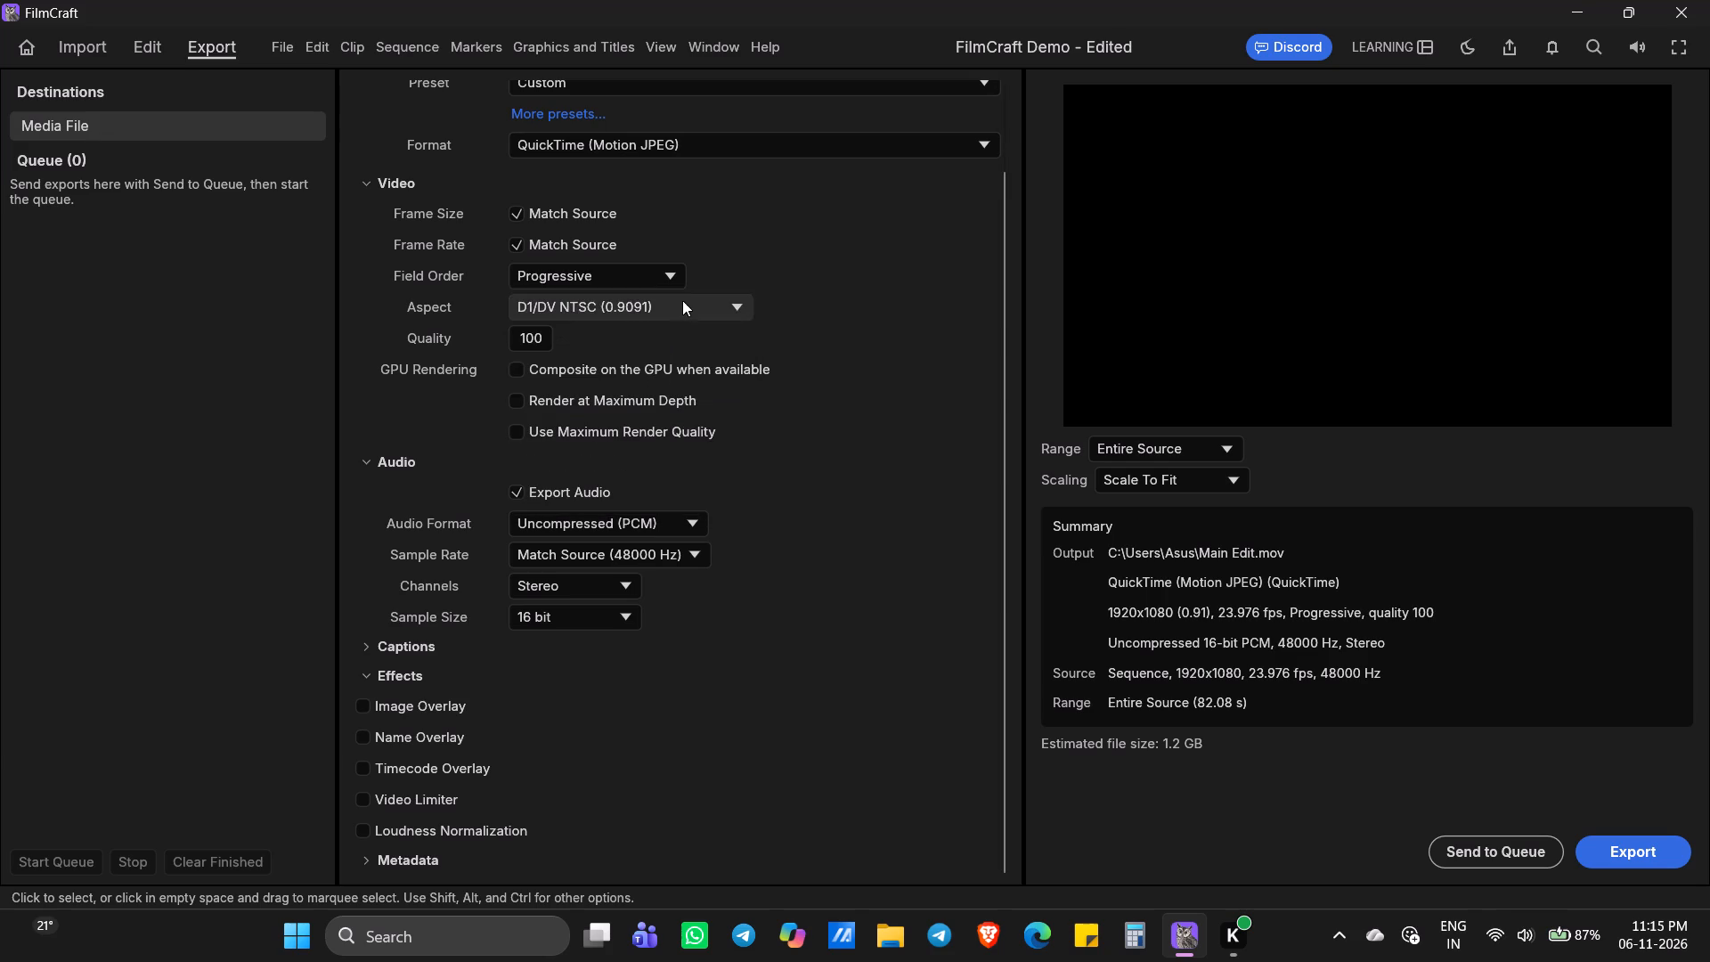
Try the Square Pixels (1.0) aspect for the export, then set it to Anamorphic 2:1 (2.0).
left_click(682, 300)
left_click(660, 331)
left_click(692, 301)
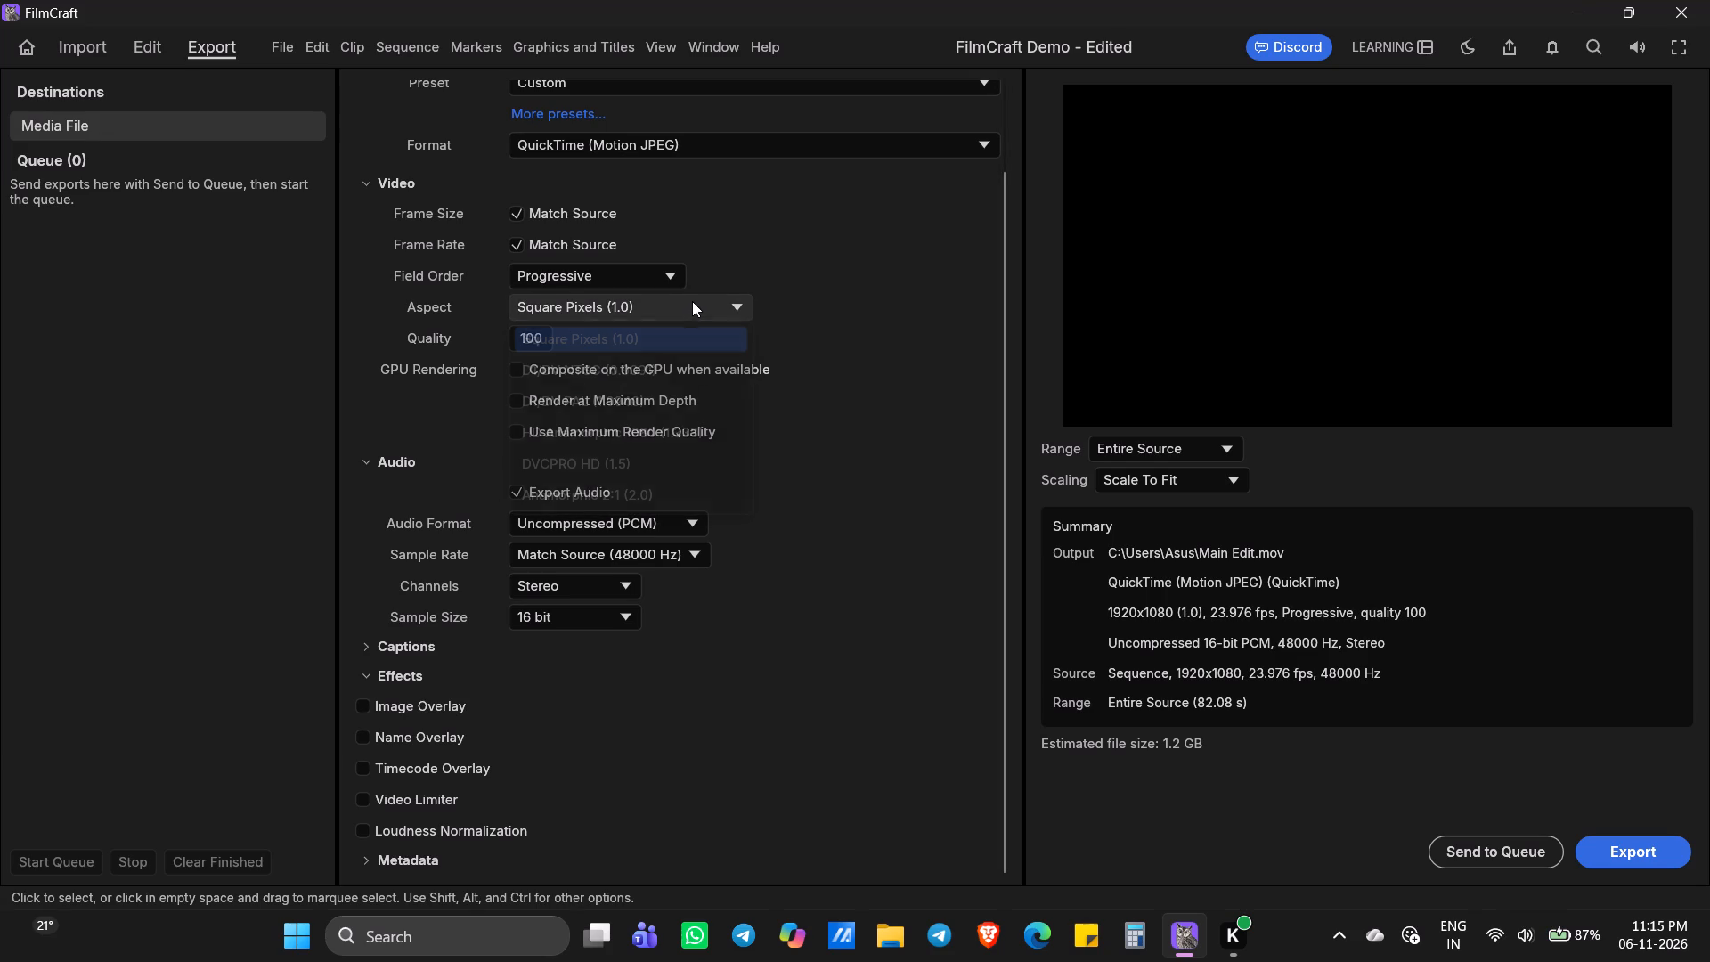
left_click(631, 487)
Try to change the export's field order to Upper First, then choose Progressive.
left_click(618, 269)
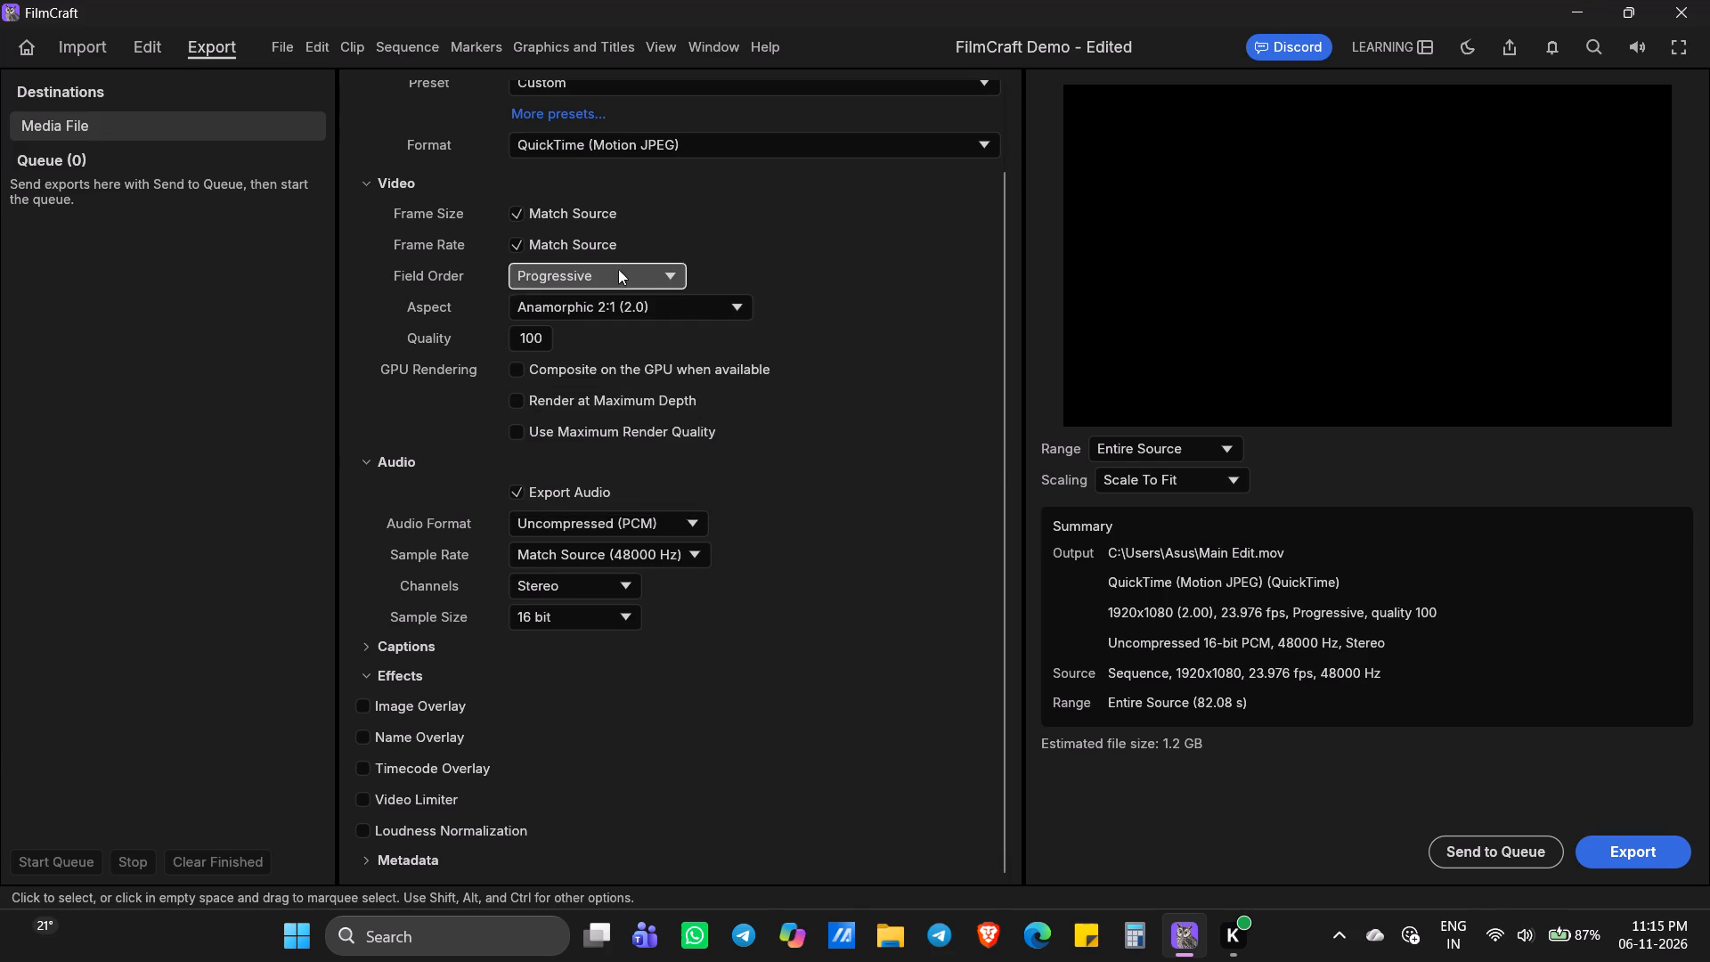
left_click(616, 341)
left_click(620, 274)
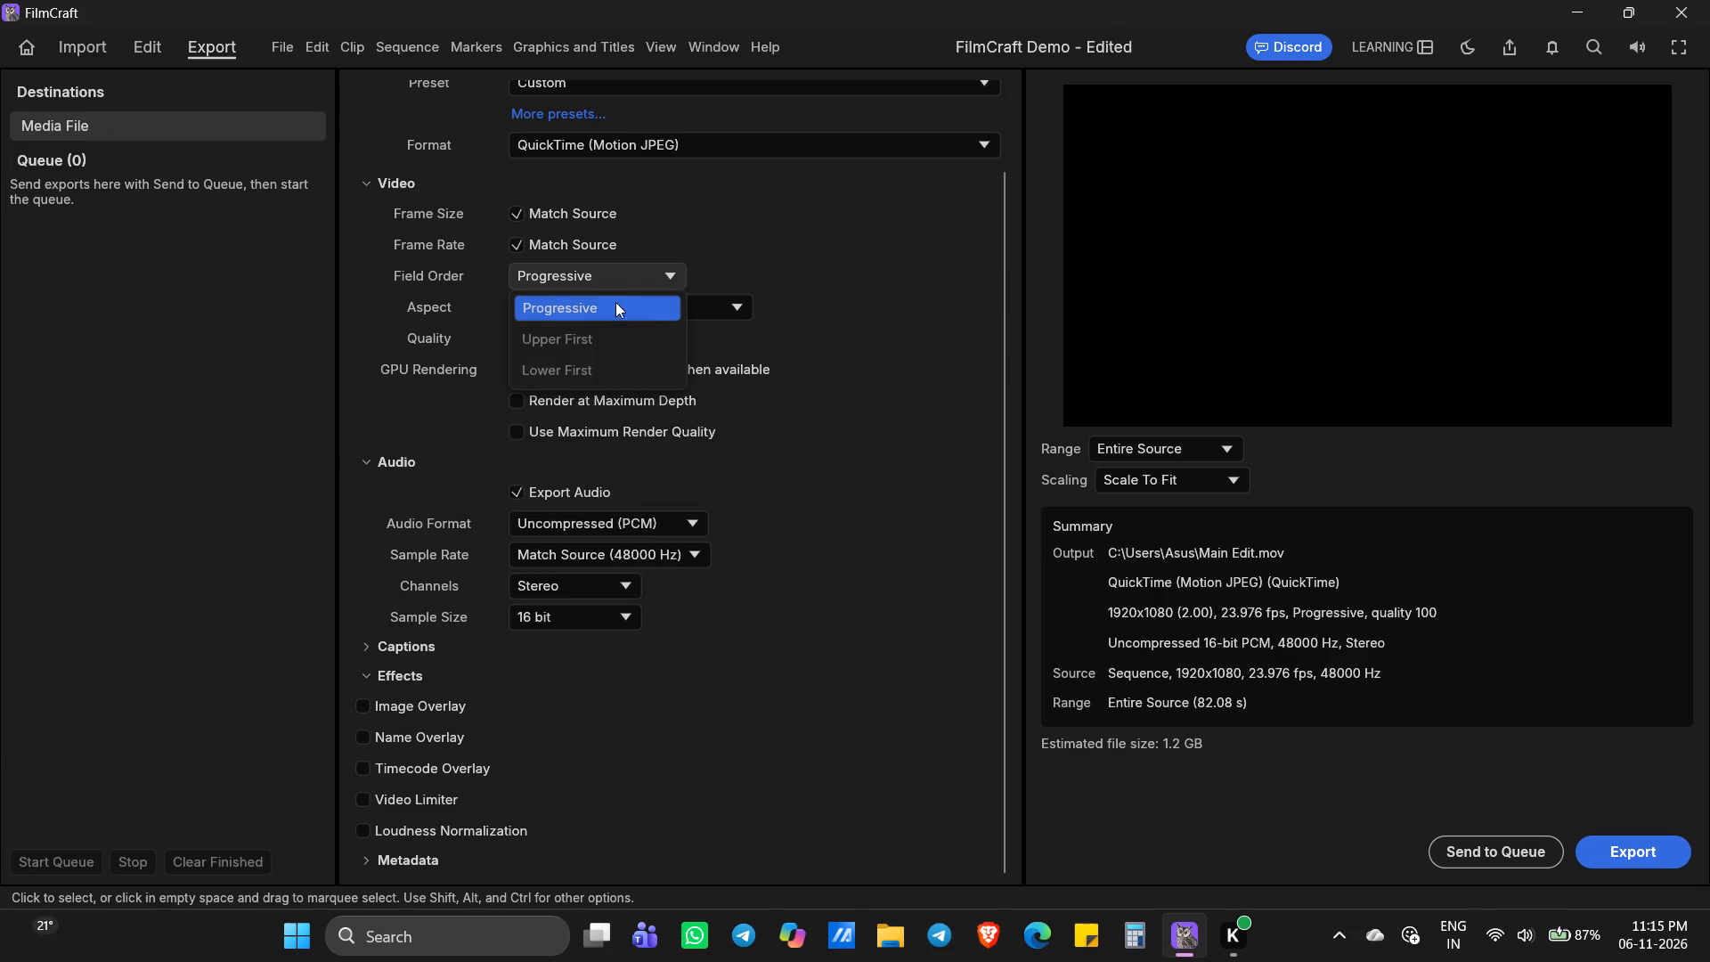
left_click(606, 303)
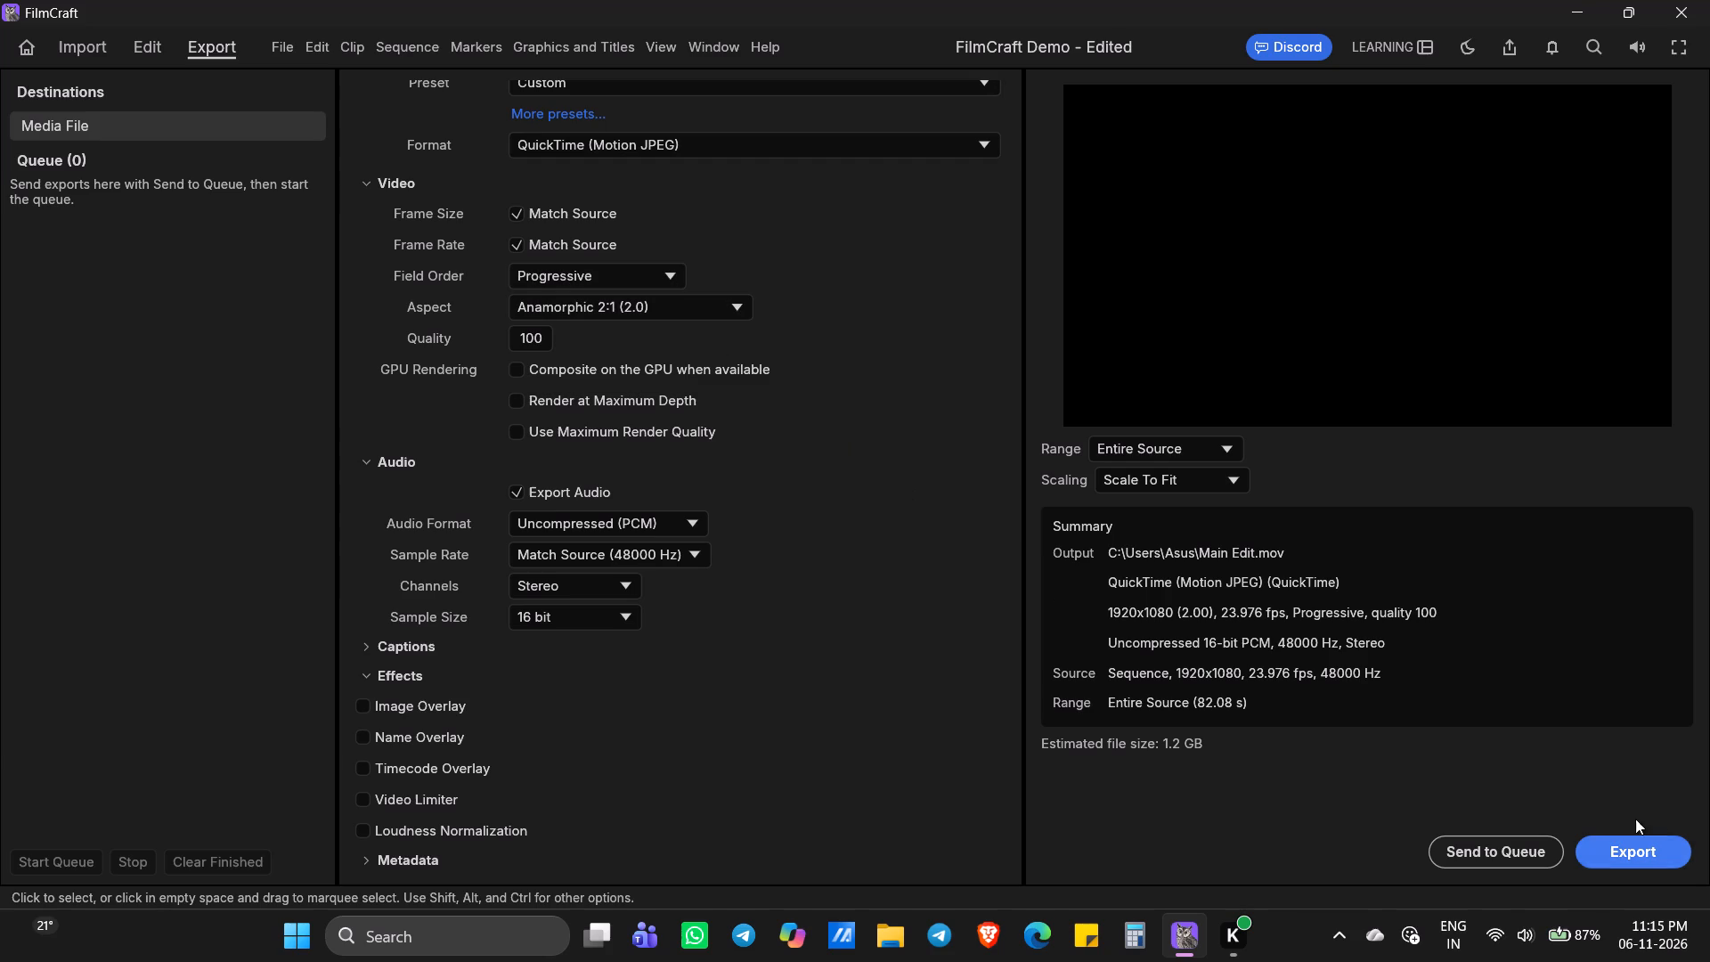
Export the entire Main Edit sequence as the QuickTime (Motion JPEG) file Main Edit.mov.
left_click(1626, 836)
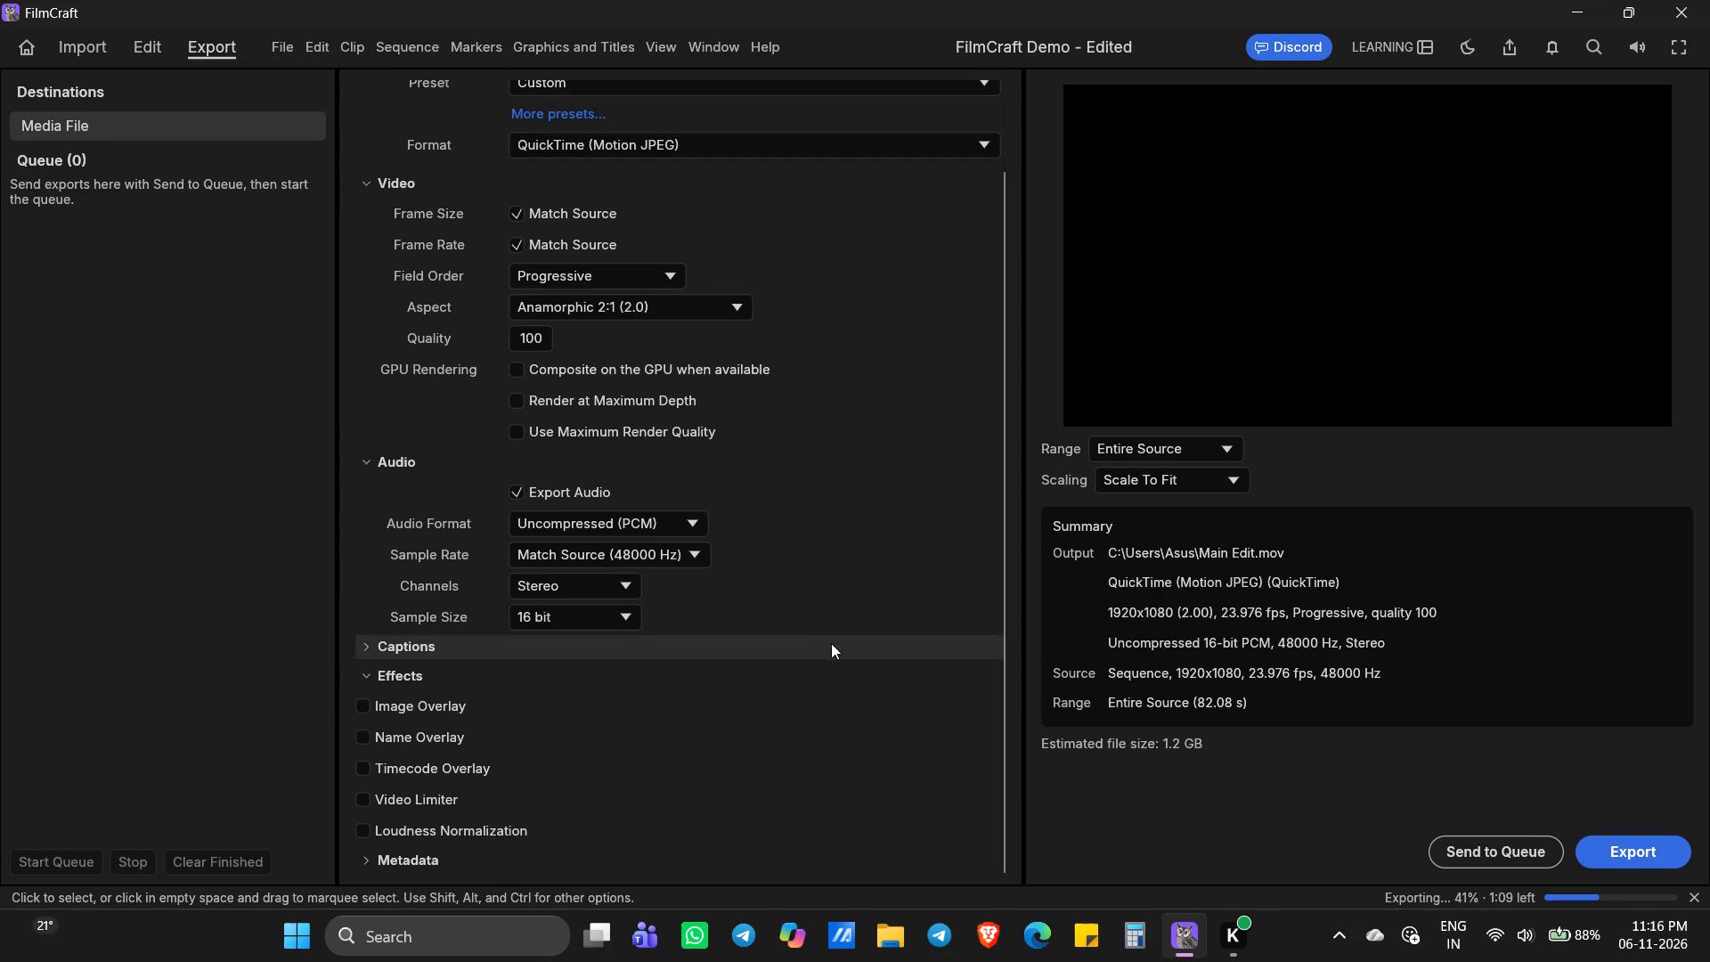
Look over the export settings while the export runs and go back to the editing timeline.
scroll(560, 705, "down", 3)
scroll(305, 703, "up", 3)
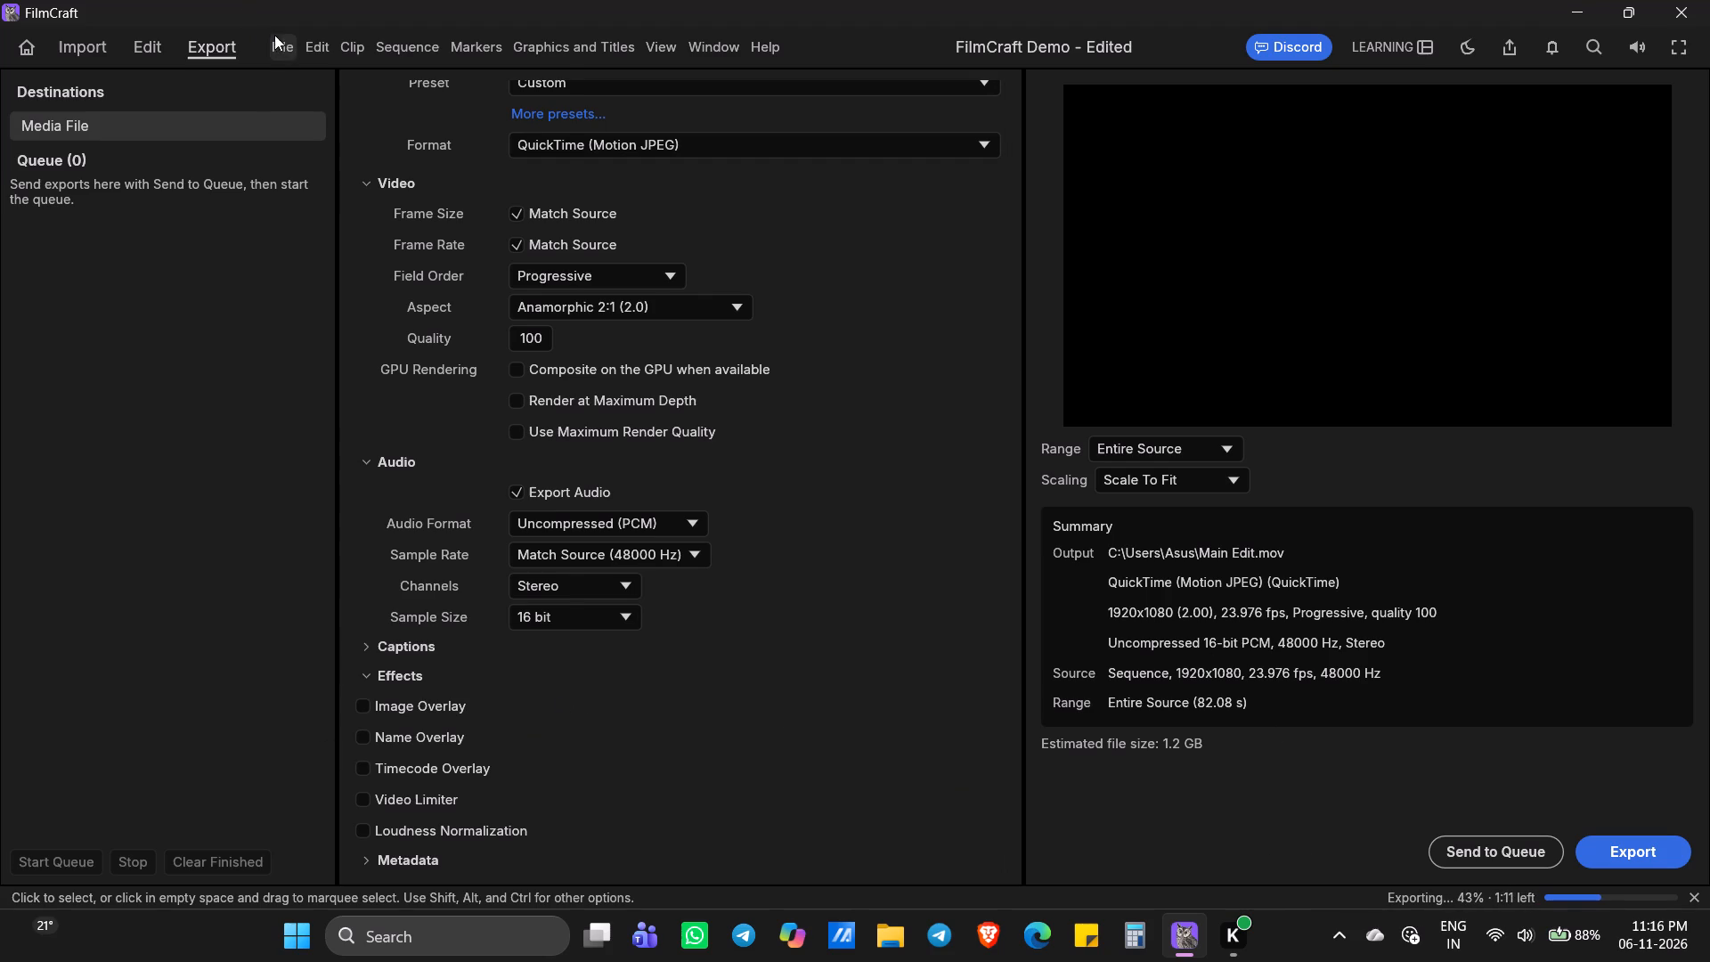
left_click(274, 35)
left_click(158, 45)
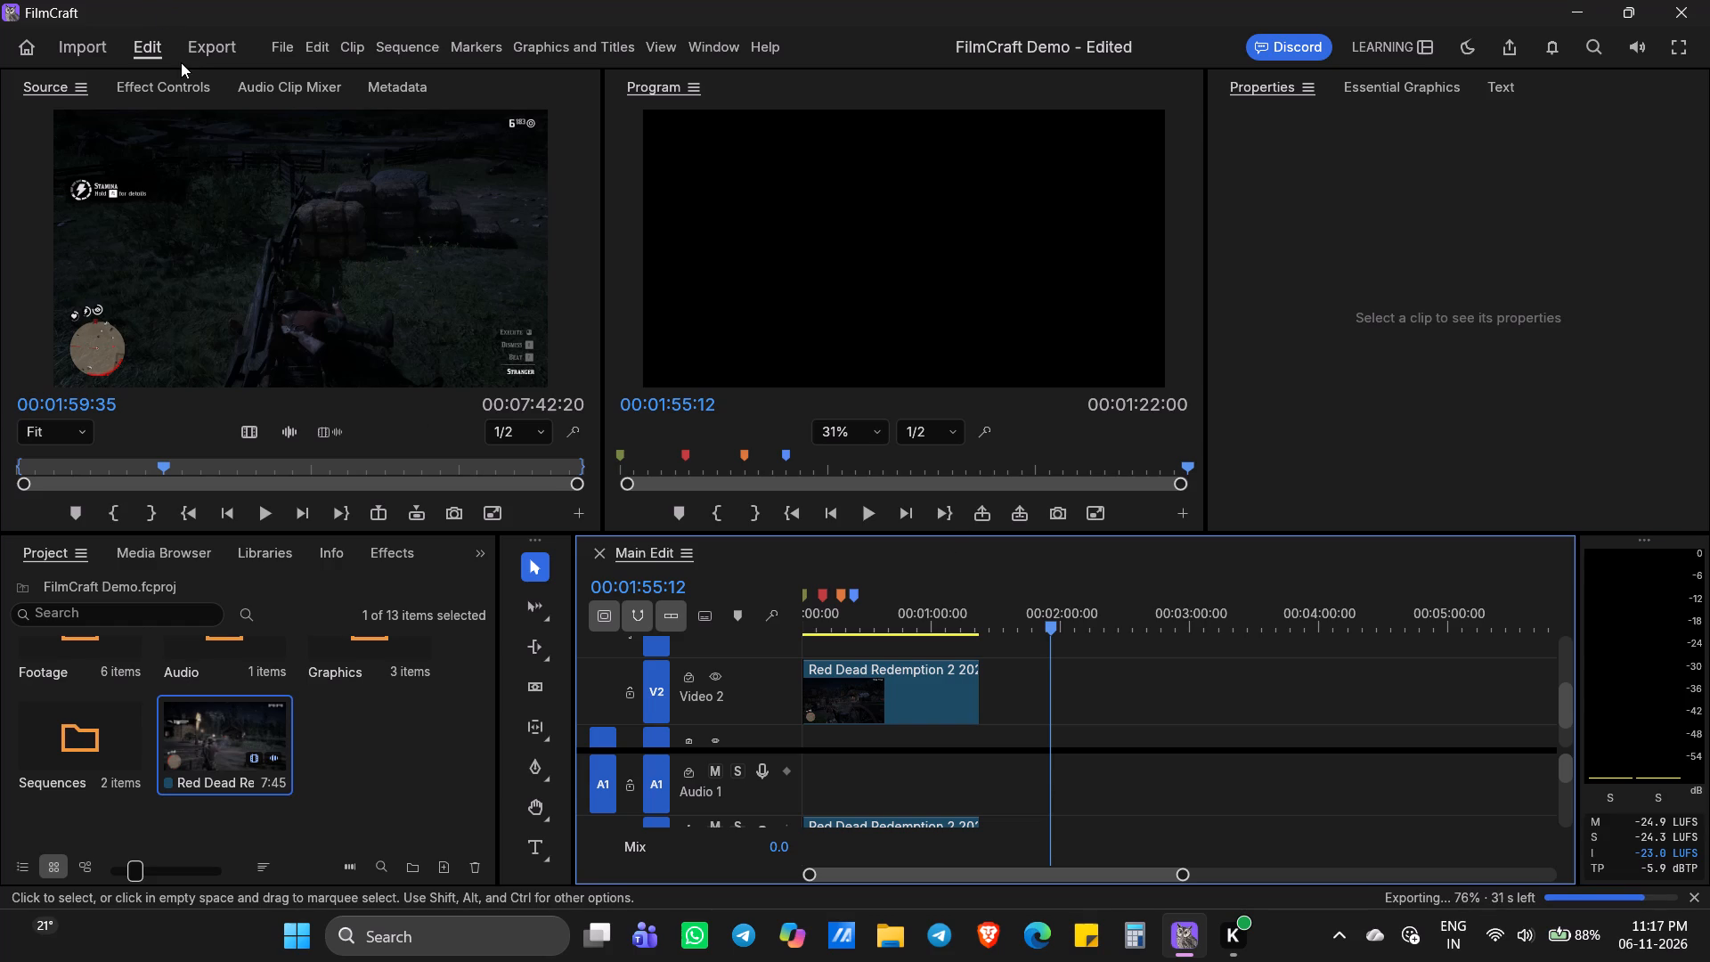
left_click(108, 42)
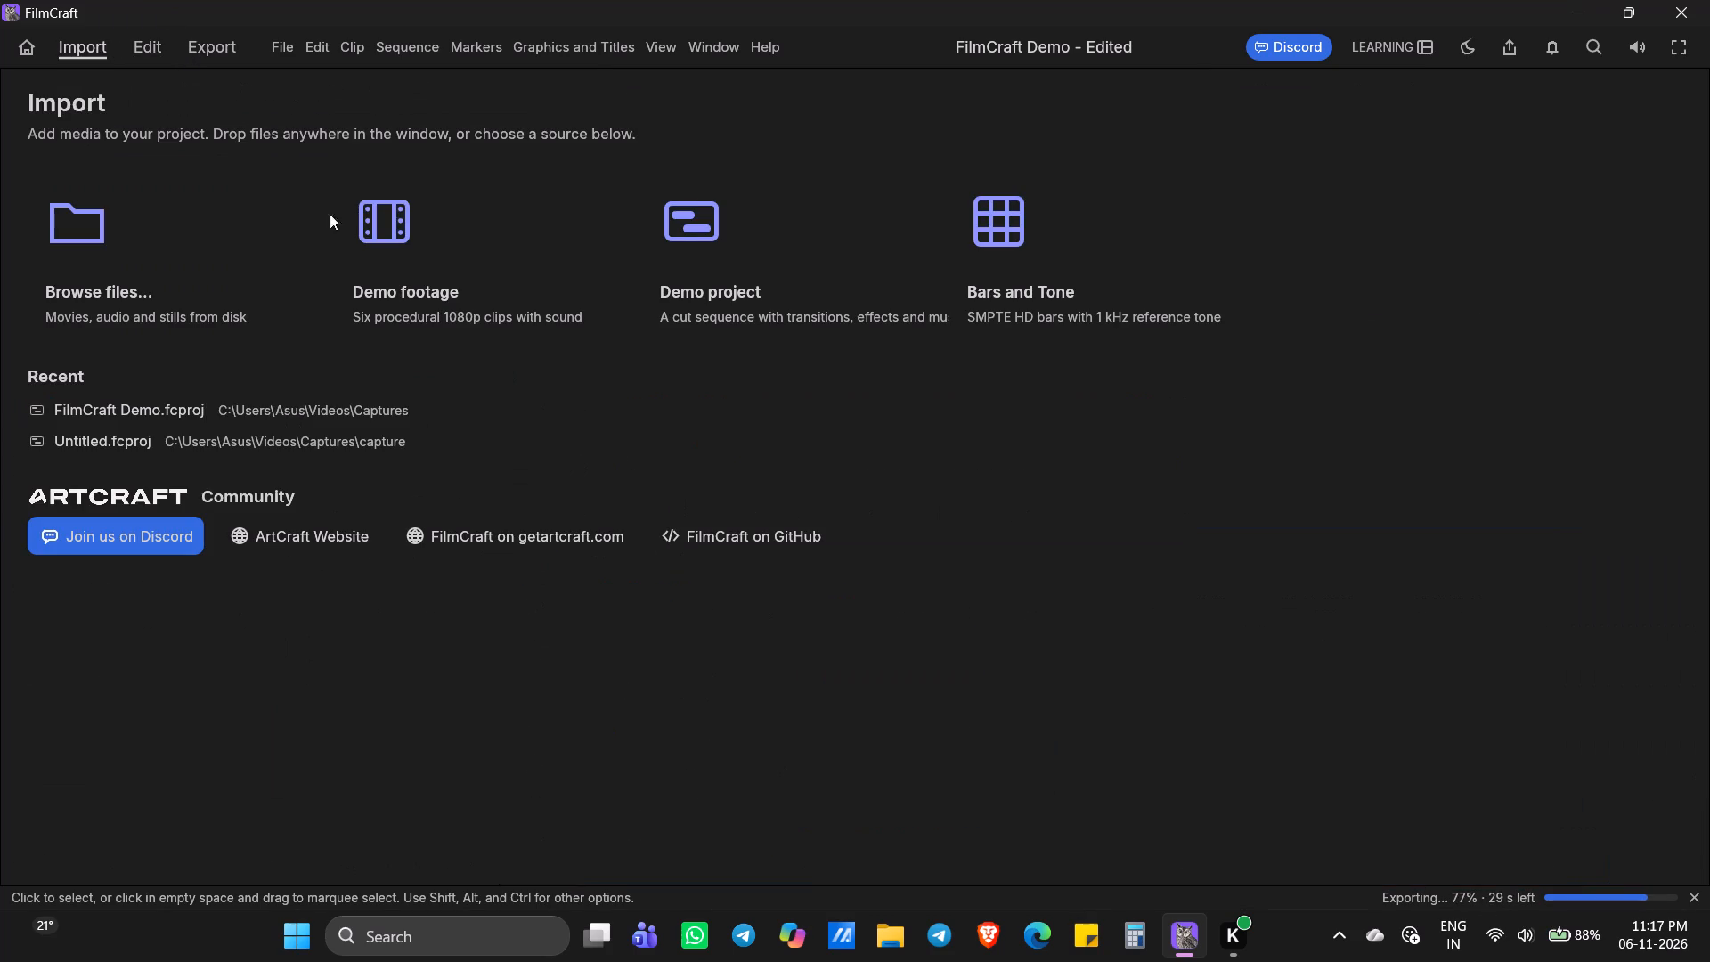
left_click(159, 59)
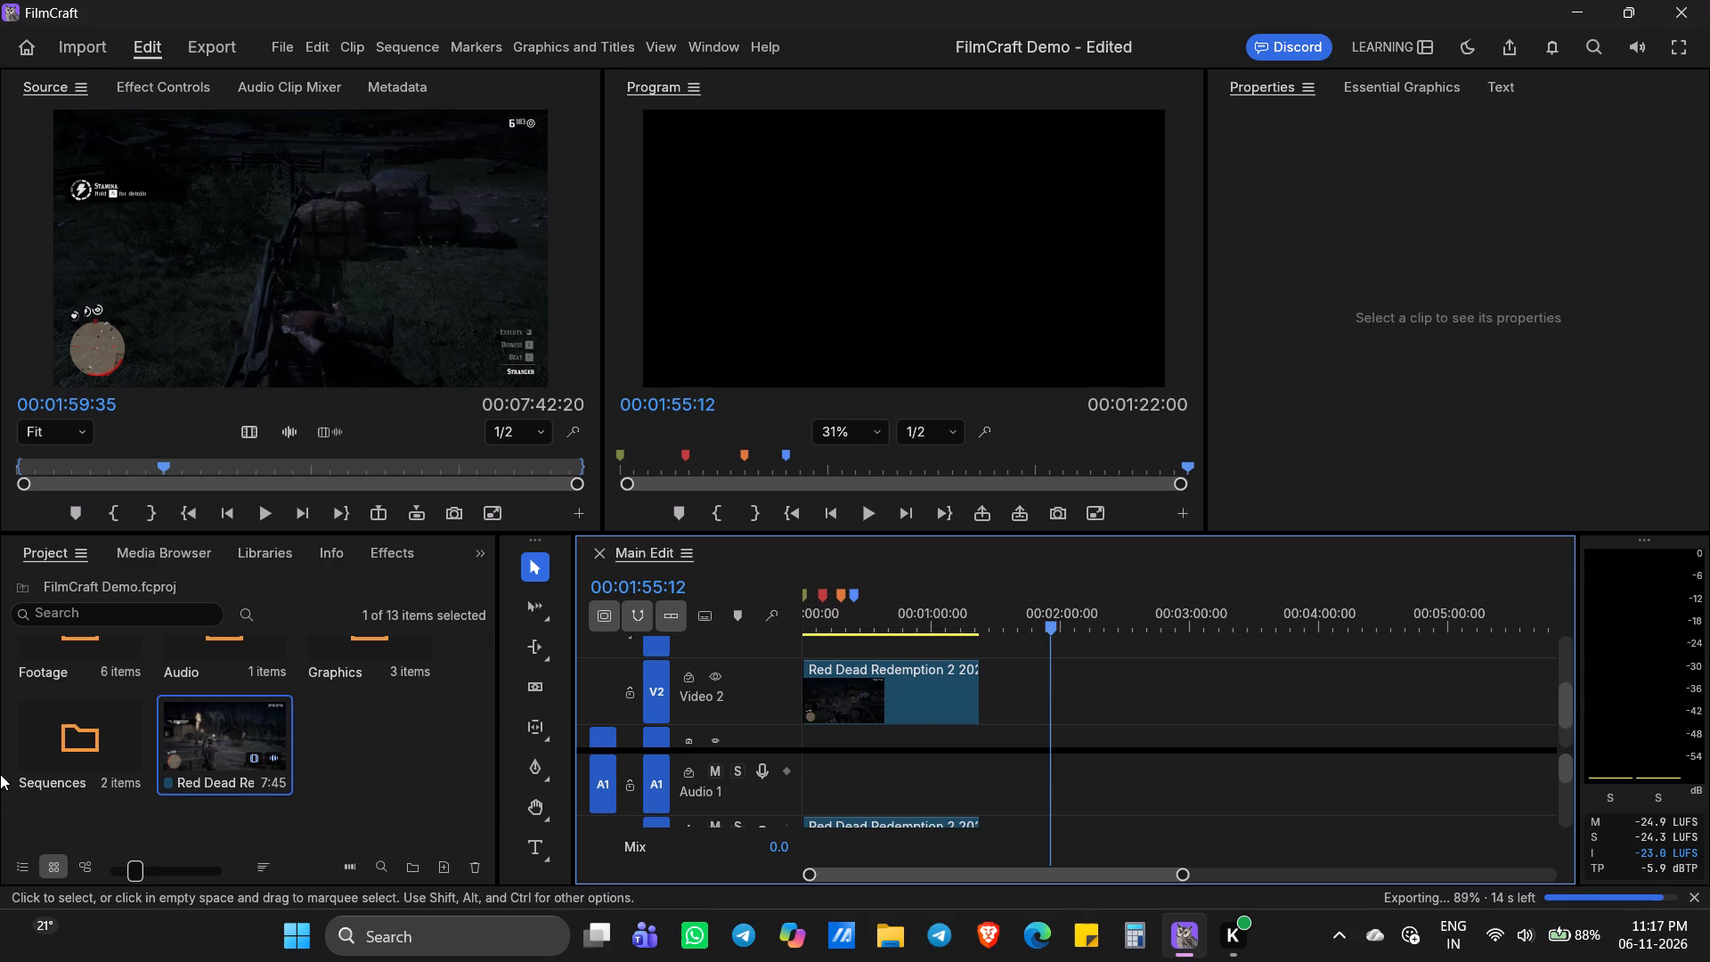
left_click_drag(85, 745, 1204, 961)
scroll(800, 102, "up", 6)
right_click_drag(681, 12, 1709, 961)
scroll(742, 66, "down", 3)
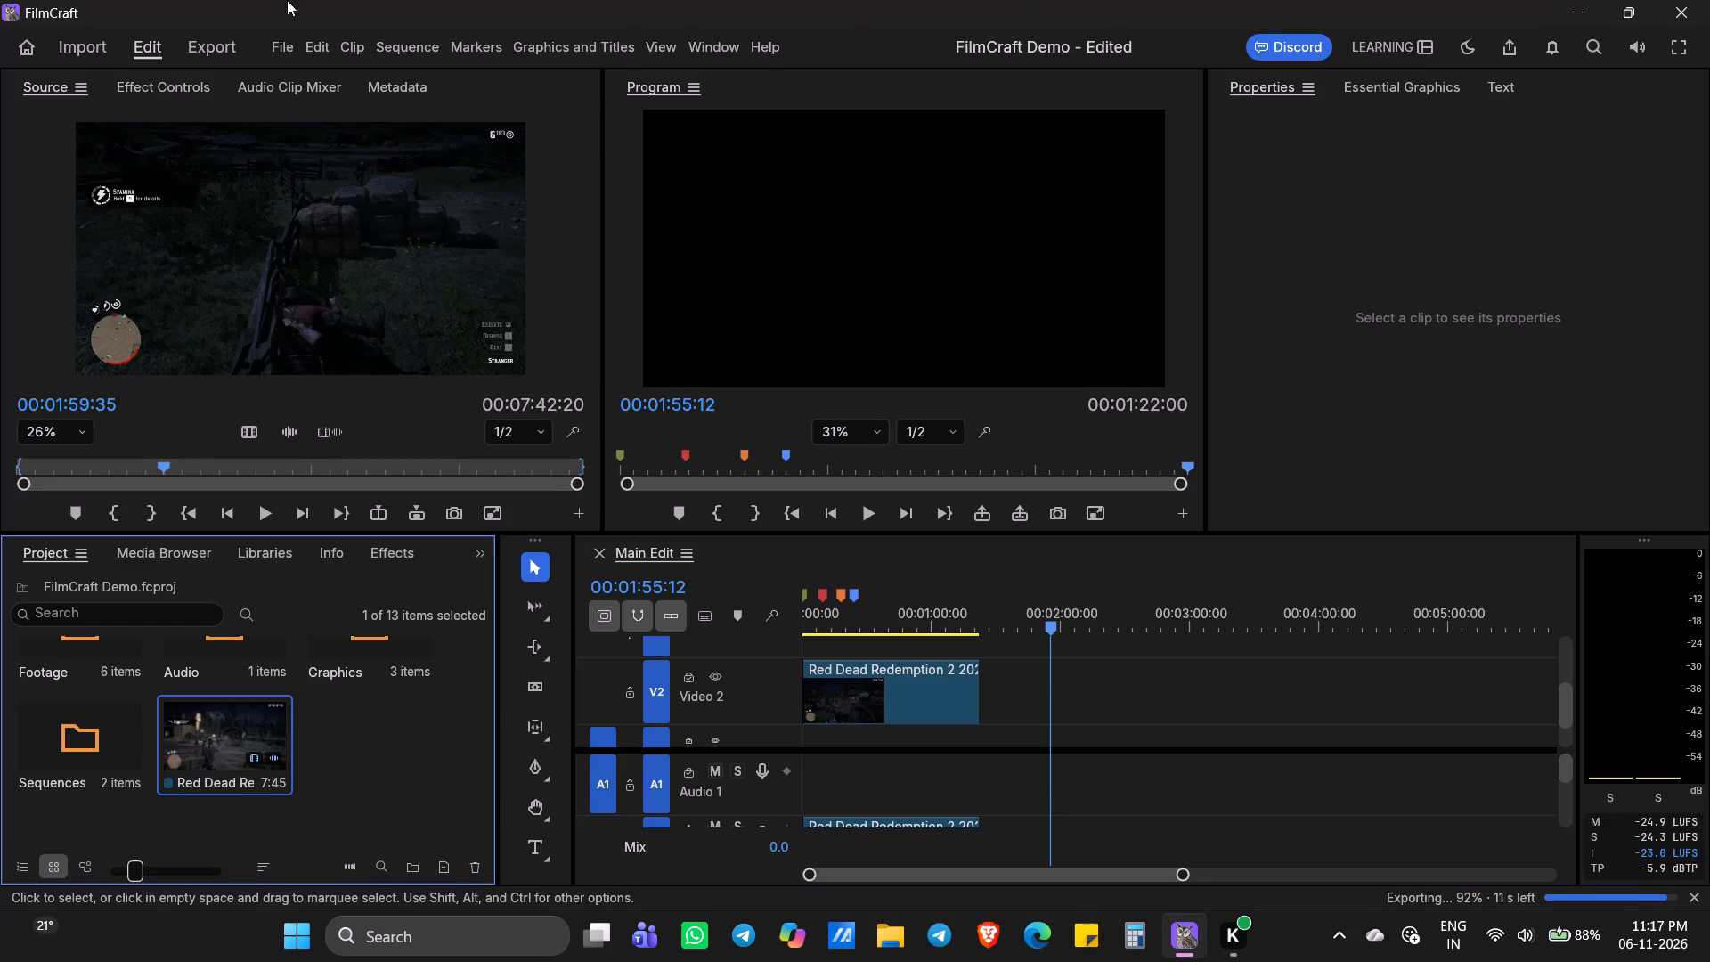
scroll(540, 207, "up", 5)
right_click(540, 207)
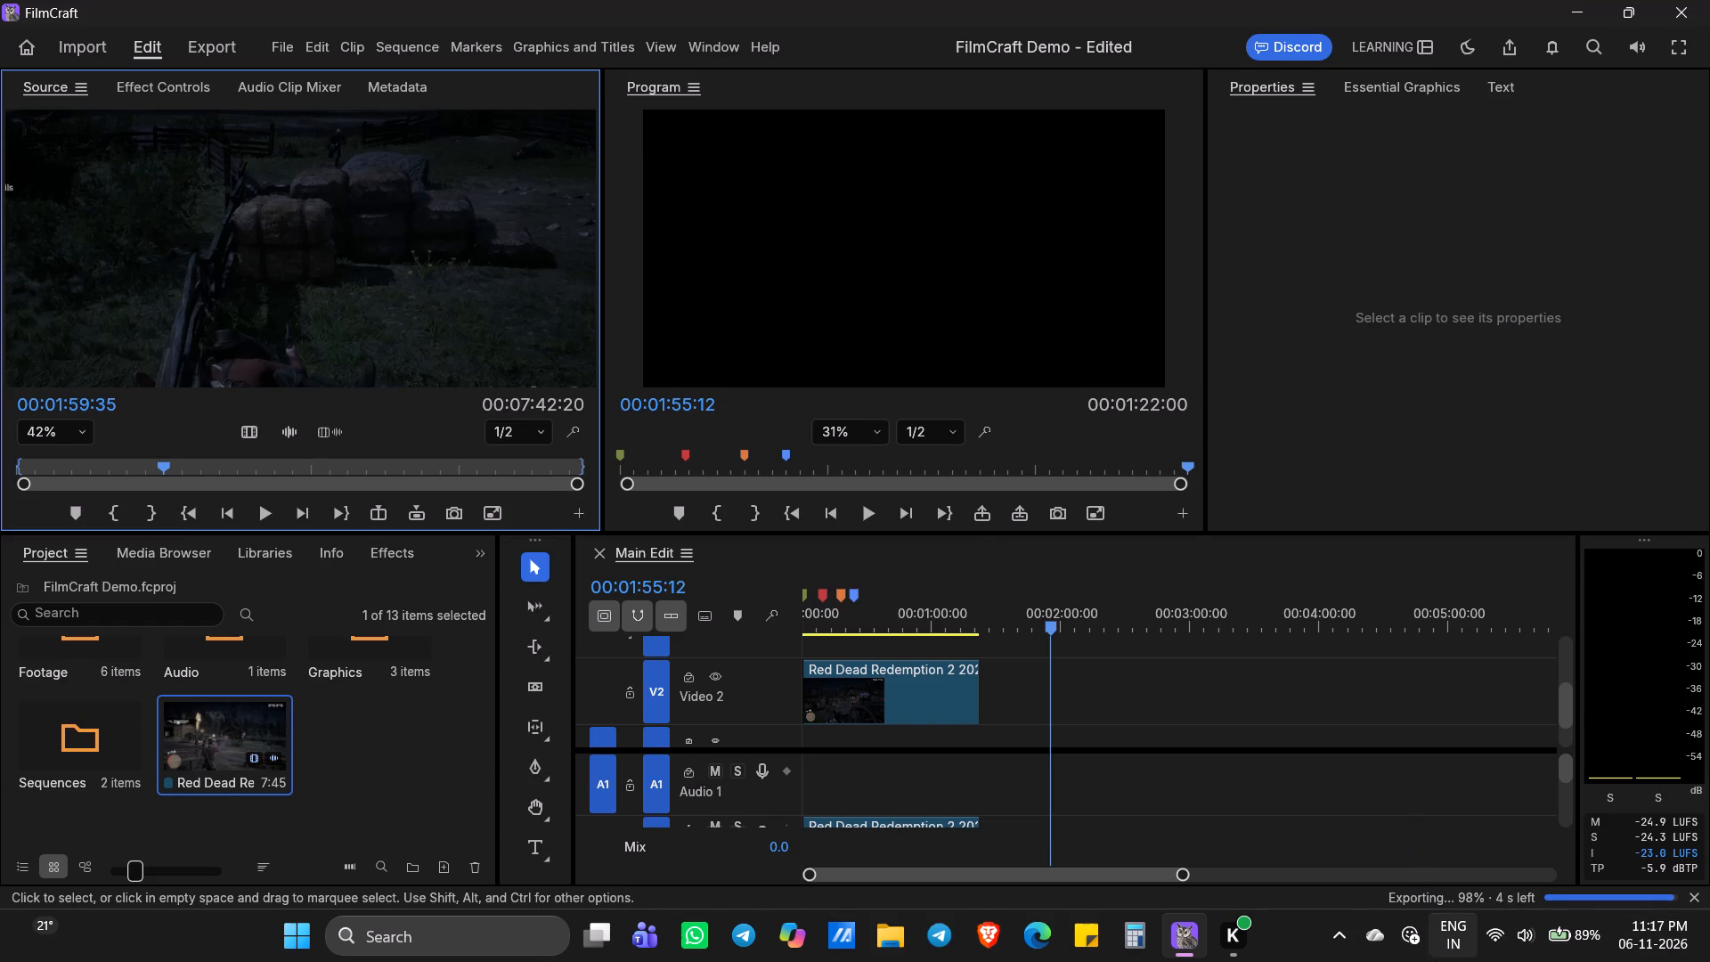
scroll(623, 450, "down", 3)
Check the export settings for the Main Edit sequence and return to the editing timeline.
left_click(232, 40)
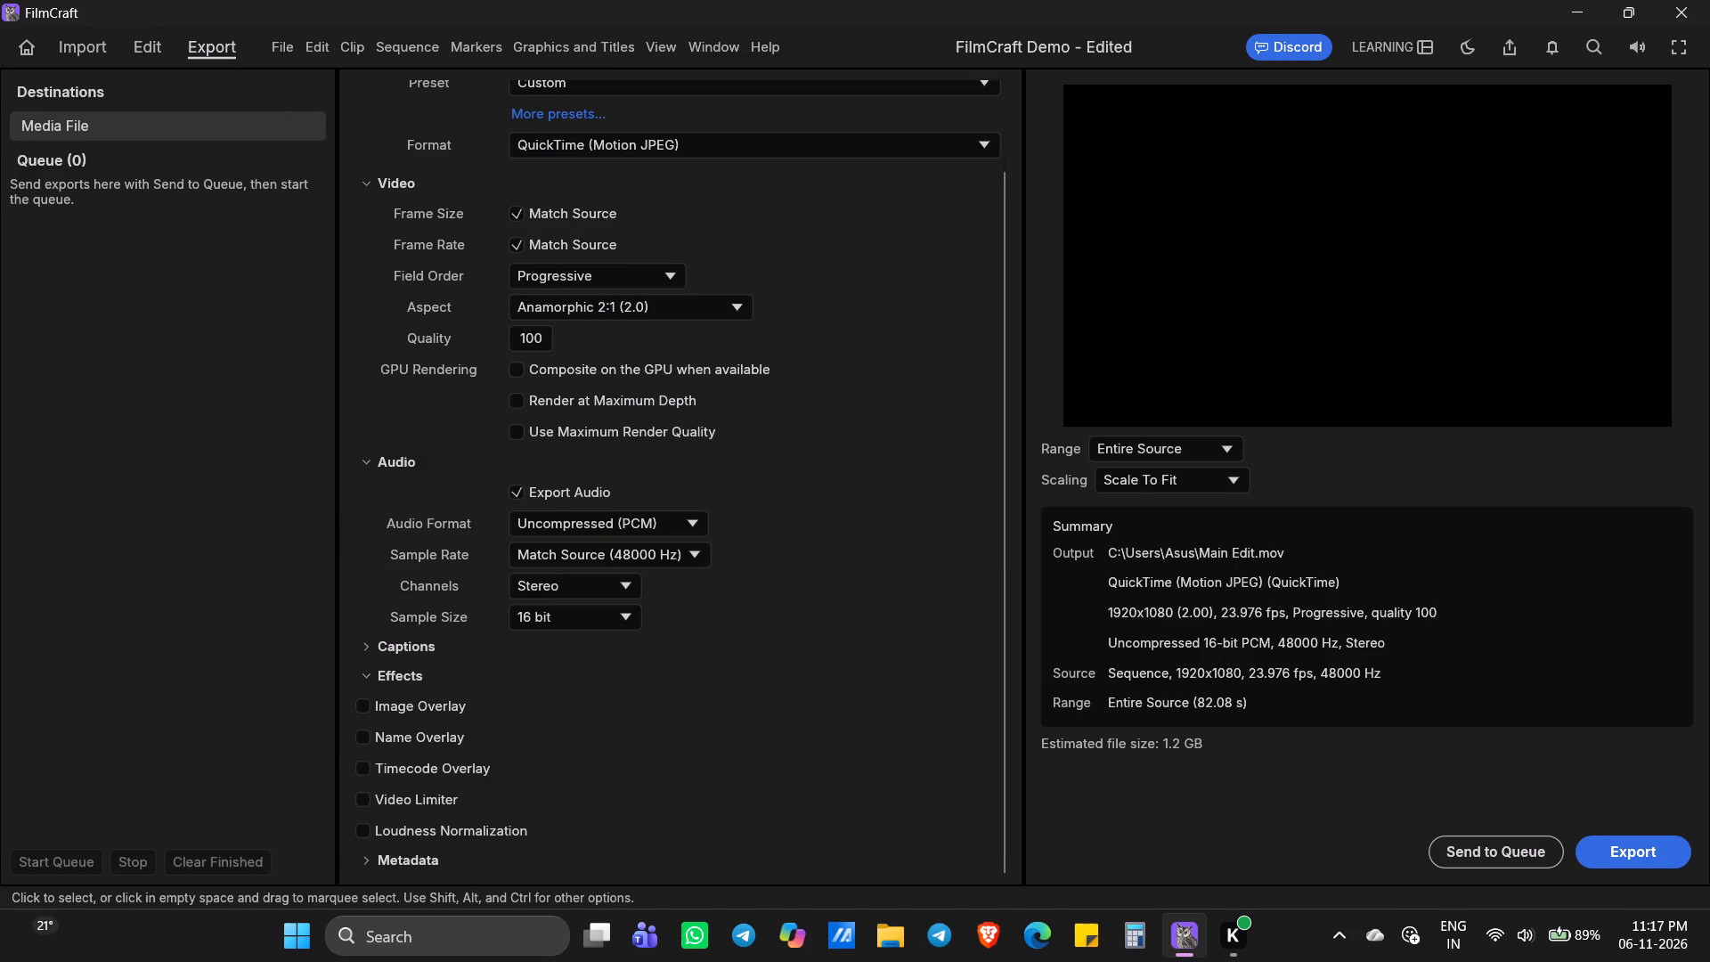
scroll(418, 163, "down", 5)
scroll(466, 254, "up", 5)
left_click(175, 43)
left_click(167, 43)
scroll(805, 436, "down", 6)
scroll(1094, 567, "up", 6)
Select the remaining Red Dead Redemption 2 clip on Video 2 and move the playhead back to the clip's end.
left_click(927, 670)
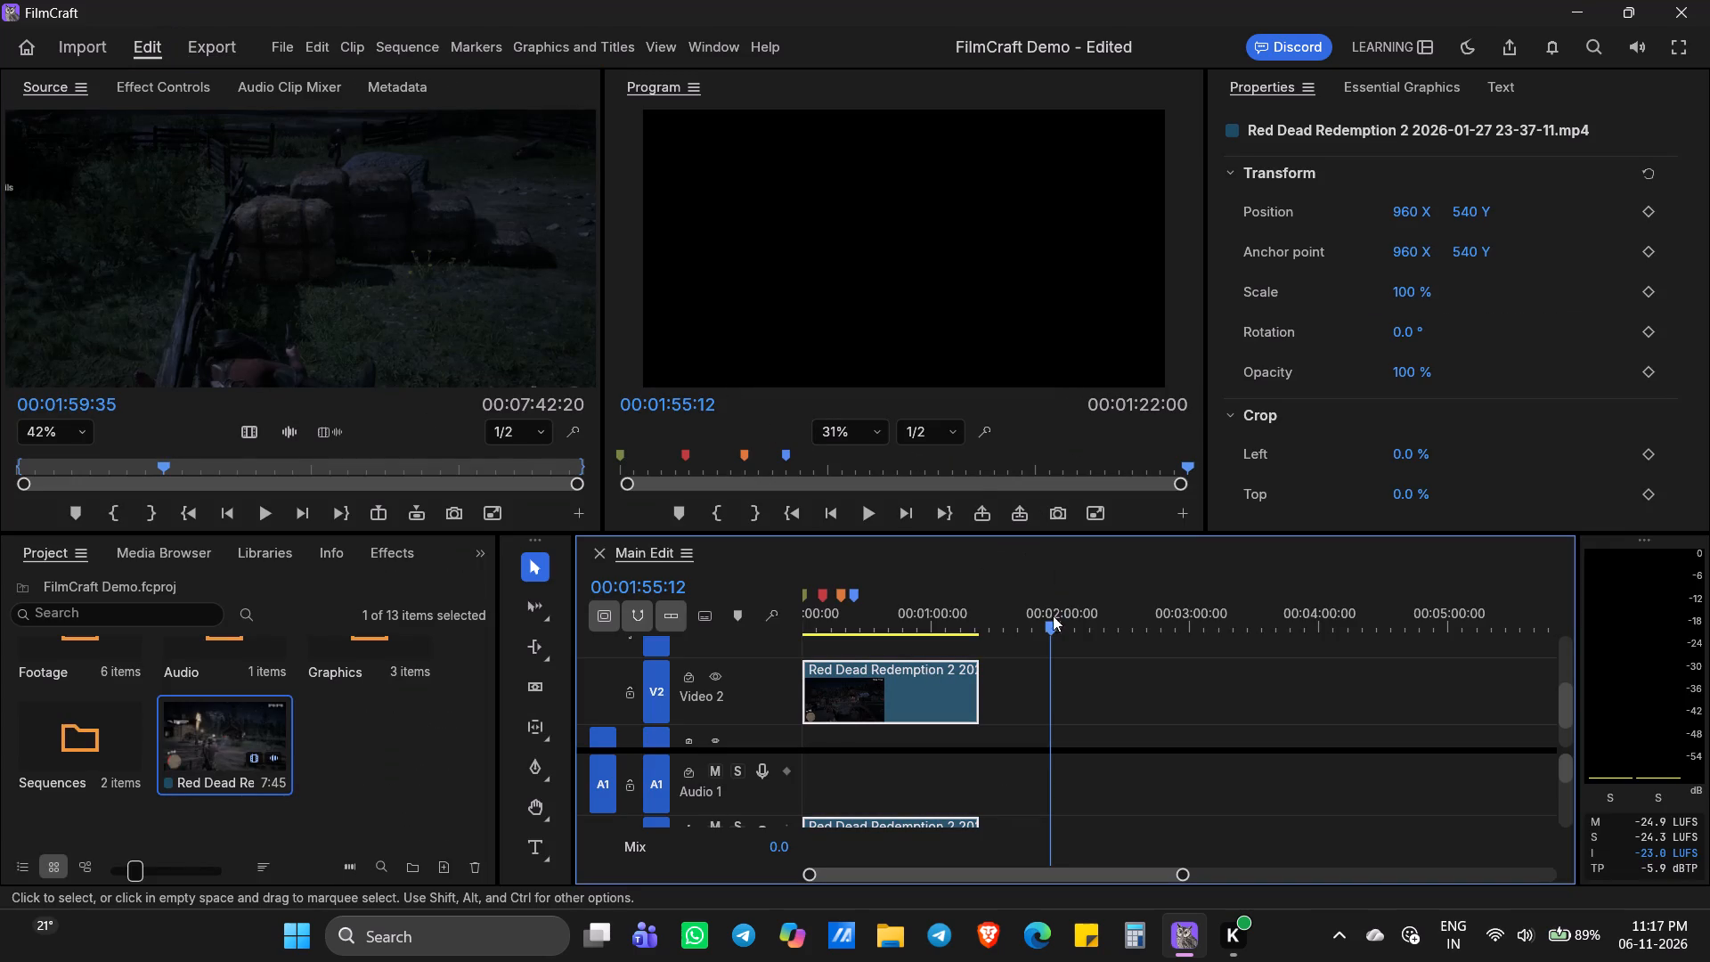
left_click_drag(1056, 623, 980, 640)
Reopen the export settings for the Main Edit sequence.
left_click(99, 53)
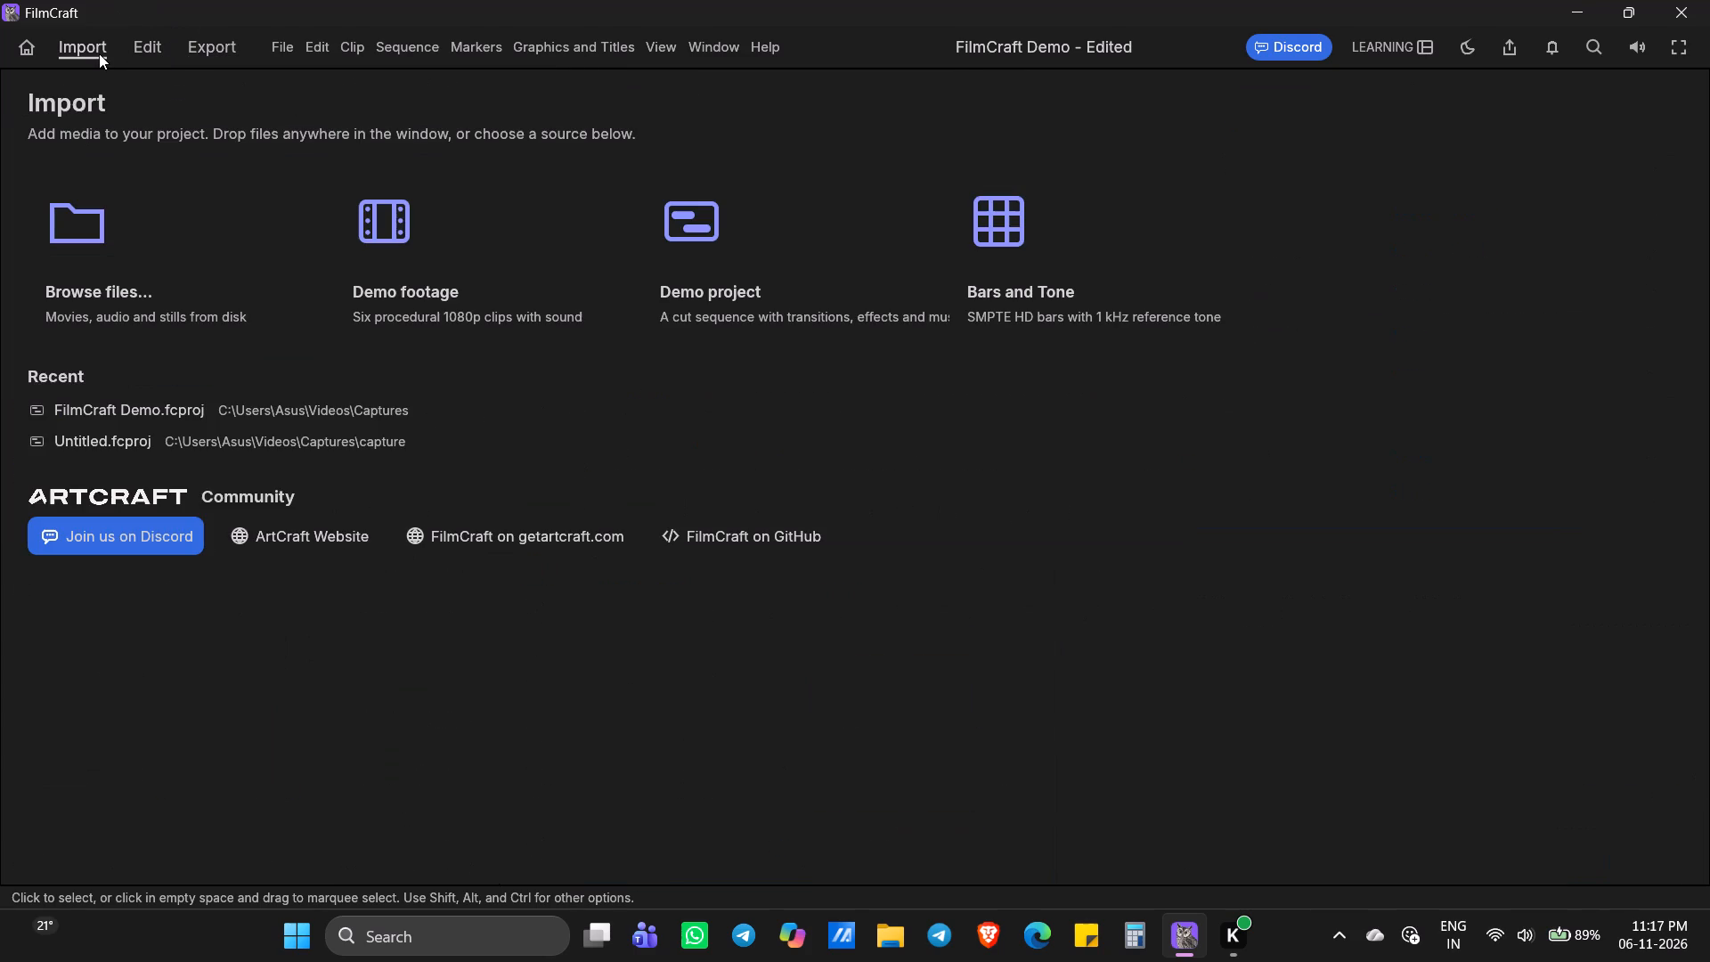
left_click(217, 36)
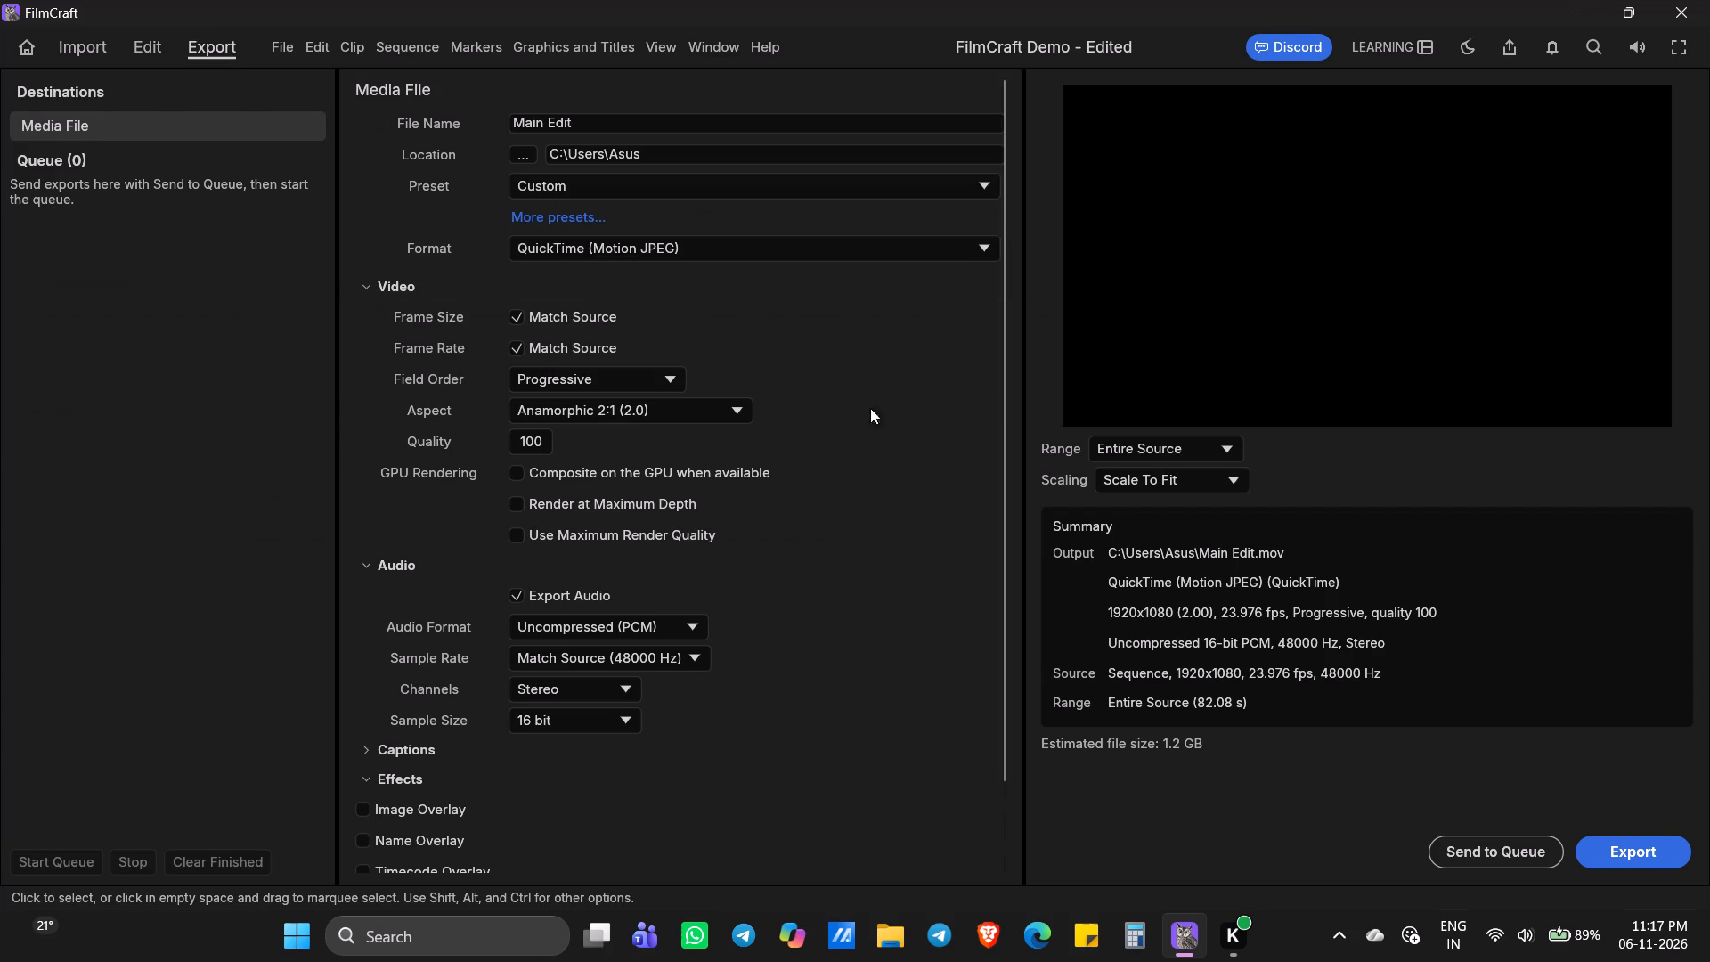